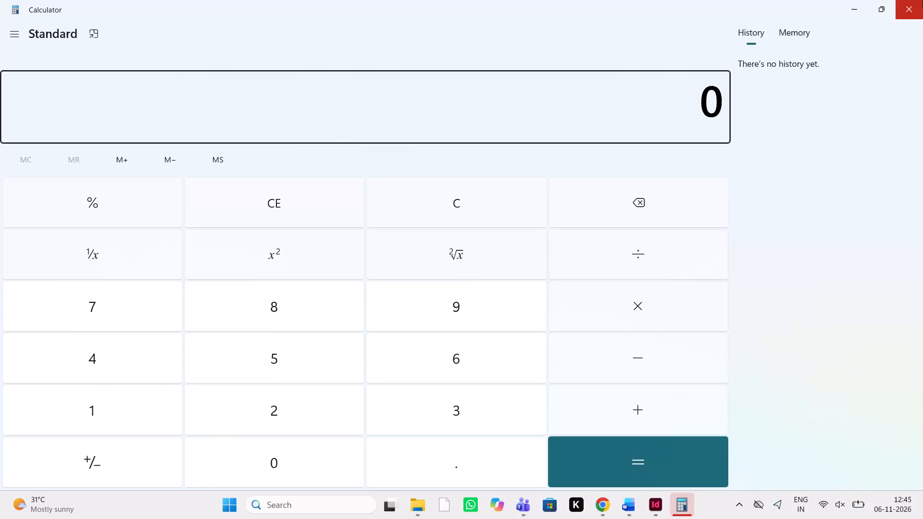
Close the calculator and return to the teacher guide document in InDesign.
click(905, 6)
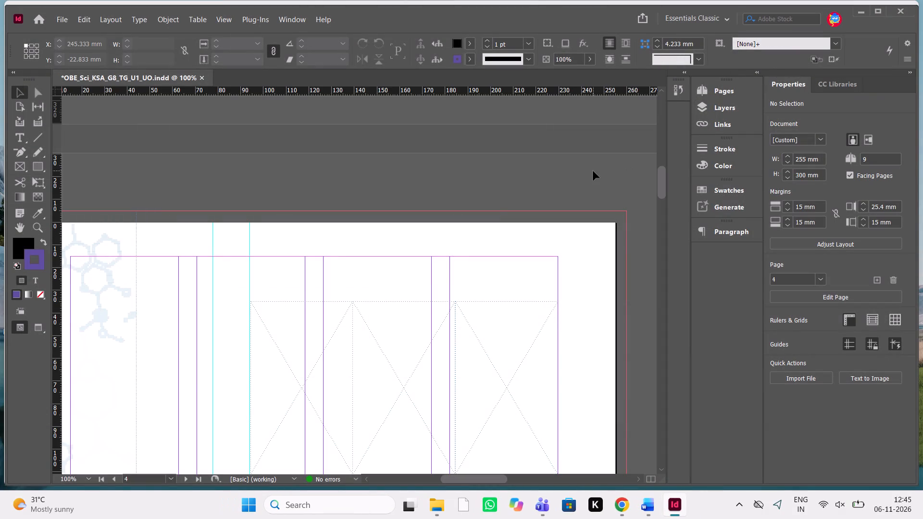
Look through the document's pages around page 4, including the Unit Alignment to Standards and Unit Exploration Rationale sections.
scroll(409, 235, down, 1)
scroll(409, 235, up, 3)
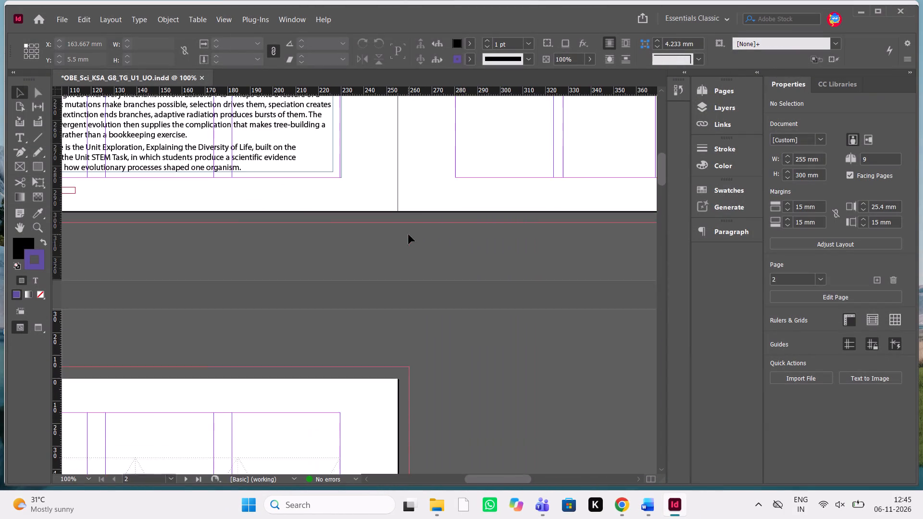
scroll(409, 235, up, 3)
scroll(409, 235, down, 6)
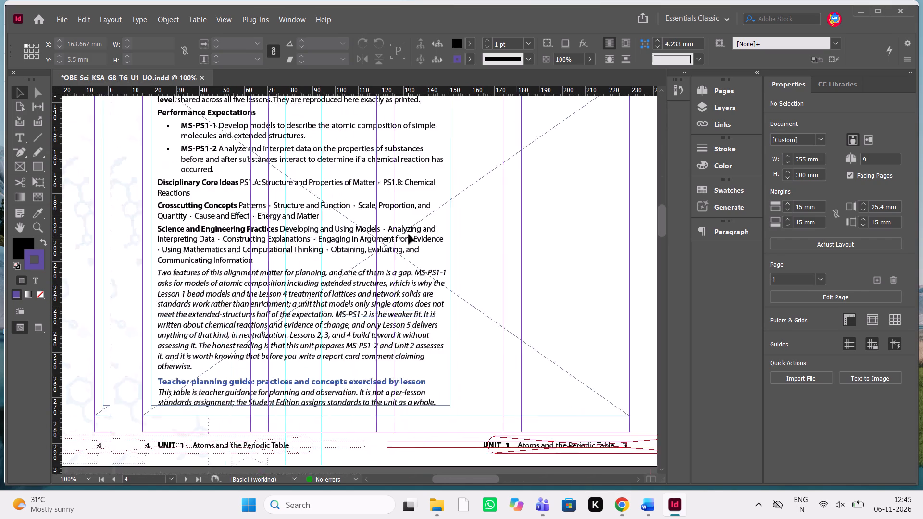
scroll(409, 235, up, 1)
scroll(409, 235, left, 1)
scroll(409, 235, down, 3)
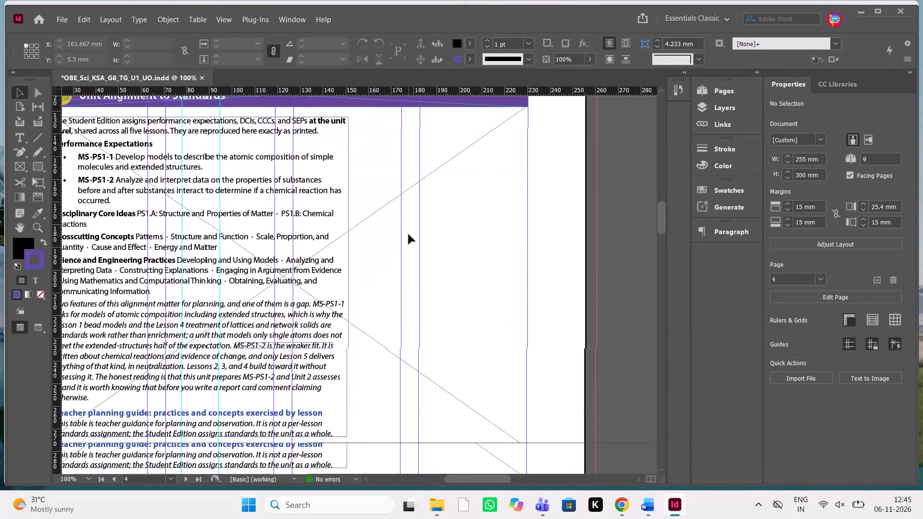
scroll(409, 235, down, 3)
scroll(409, 235, left, 1)
scroll(409, 235, down, 2)
scroll(409, 235, left, 1)
scroll(409, 235, down, 1)
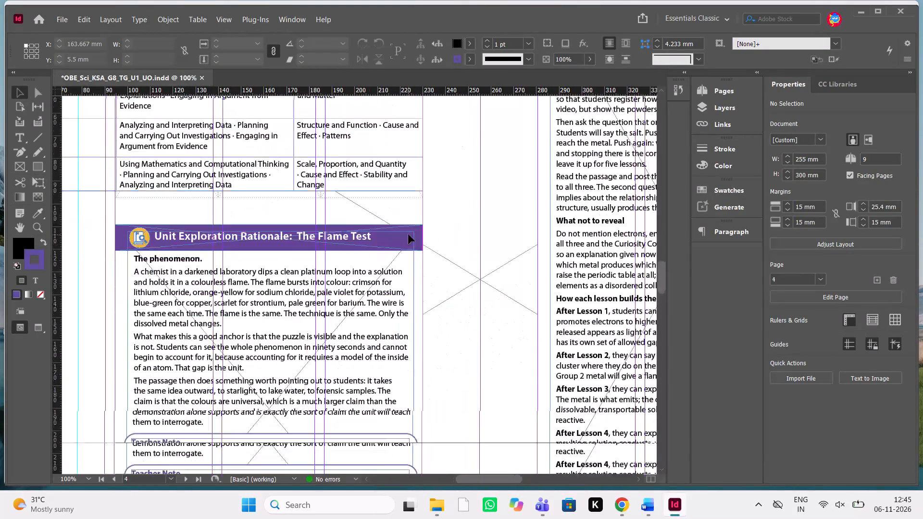
scroll(409, 235, down, 1)
scroll(409, 235, up, 8)
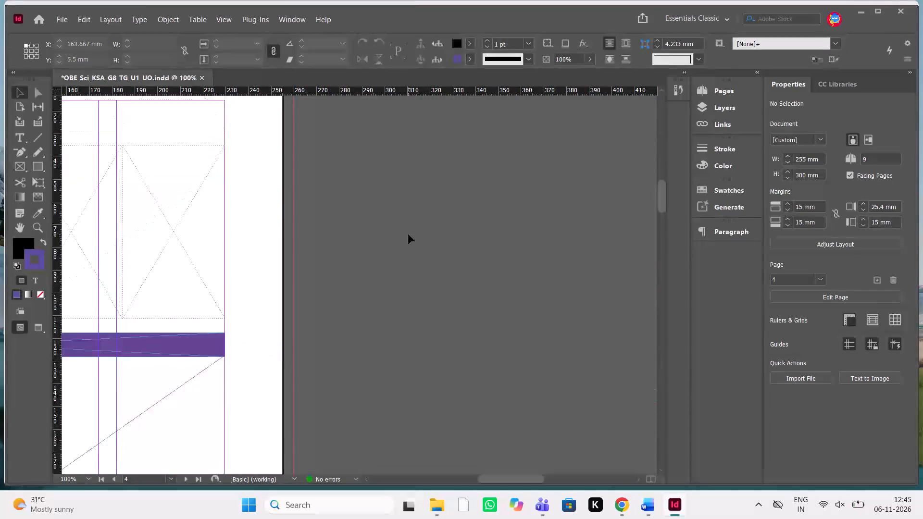
scroll(409, 235, up, 1)
scroll(409, 235, down, 1)
scroll(409, 235, up, 1)
scroll(409, 235, down, 1)
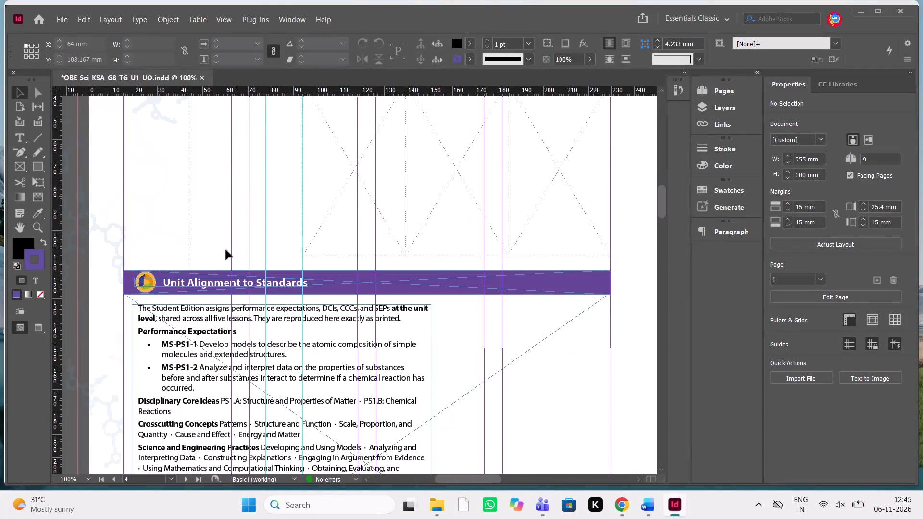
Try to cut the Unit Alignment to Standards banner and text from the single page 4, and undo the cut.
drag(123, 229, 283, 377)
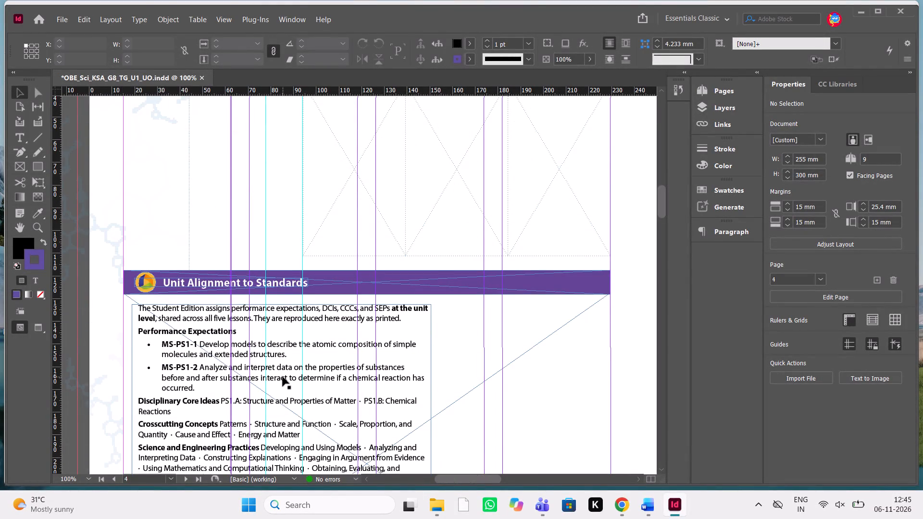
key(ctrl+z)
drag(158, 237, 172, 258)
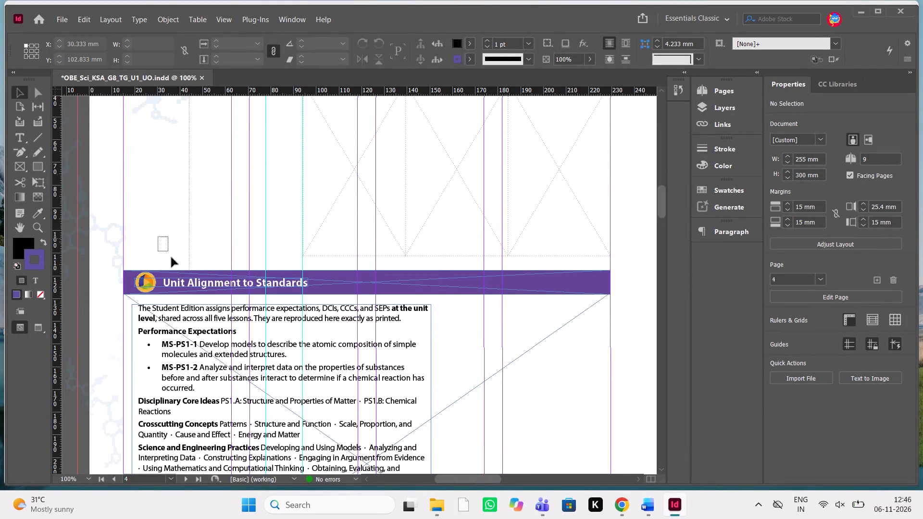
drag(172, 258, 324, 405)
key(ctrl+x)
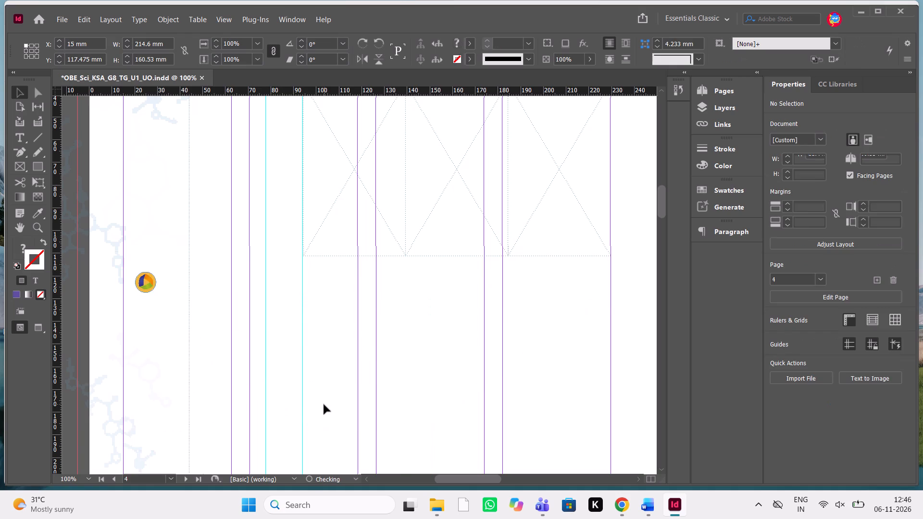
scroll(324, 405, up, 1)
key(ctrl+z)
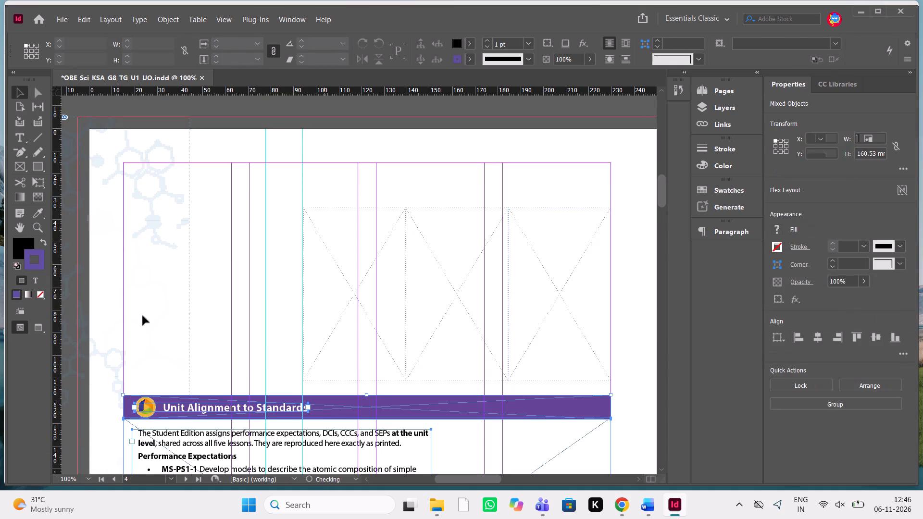
Cut the complete Unit Alignment to Standards section, including its banner, icon, heading and text, from the single page 4.
click(113, 326)
drag(113, 326, 354, 416)
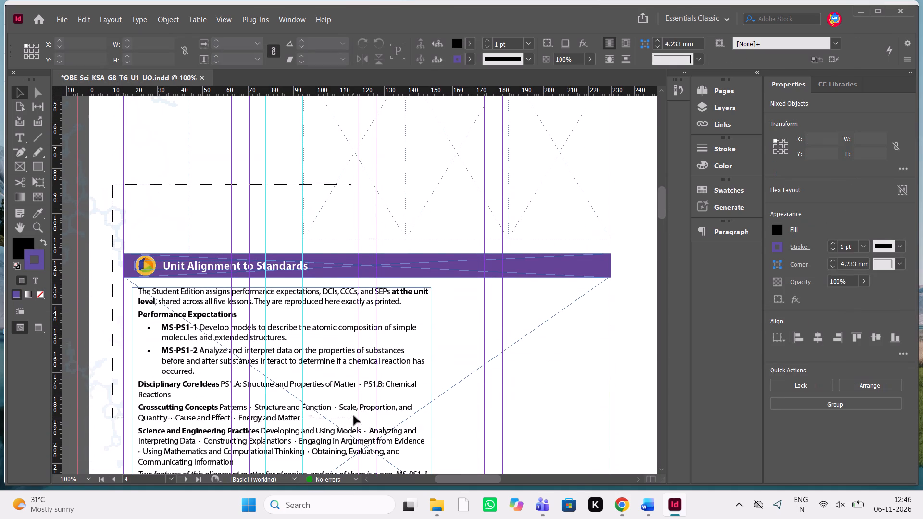
drag(354, 416, 369, 401)
key(ctrl+x)
scroll(369, 401, up, 2)
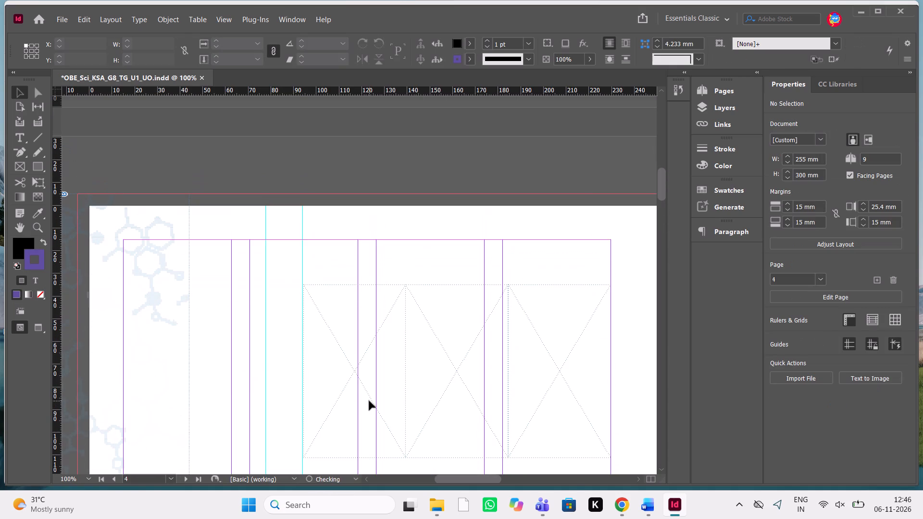
Delete the emptied single page 4 that sits between the 2-3 and 4-5 spreads.
click(720, 95)
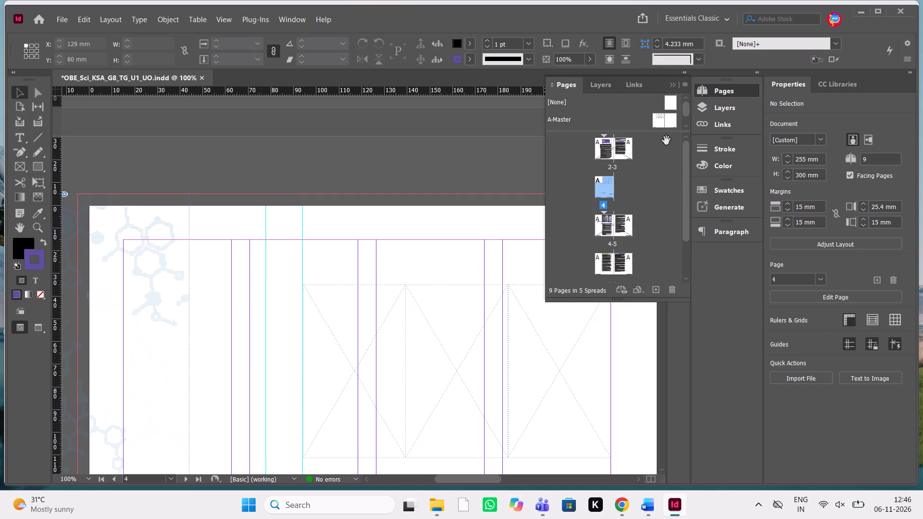
click(626, 198)
click(605, 190)
click(669, 294)
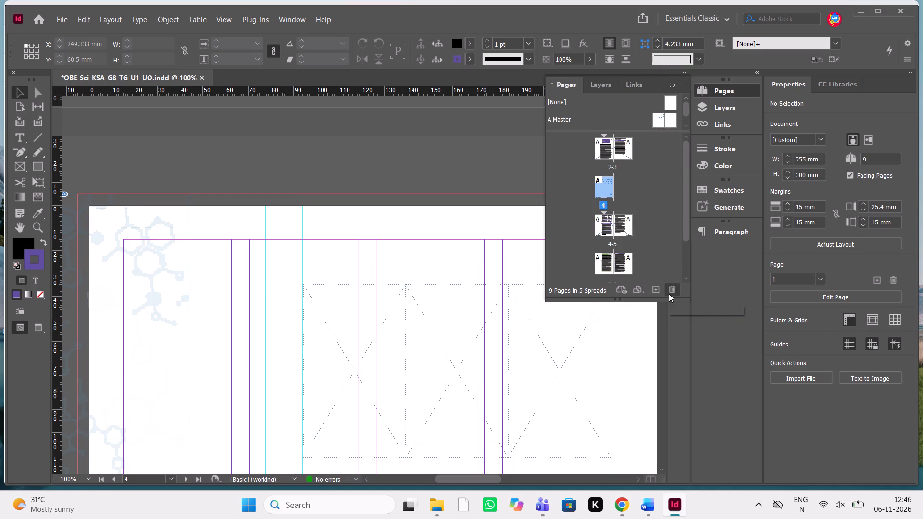
click(500, 272)
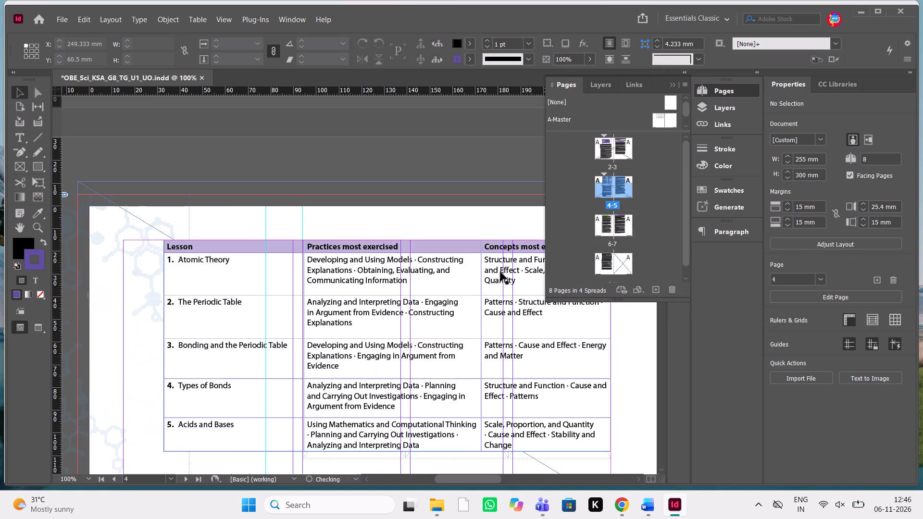
scroll(453, 311, down, 1)
drag(671, 94, 672, 86)
click(672, 86)
Examine the whole 4-5 spread with the lesson practices table and the Flame Test rationale at 50% zoom.
scroll(472, 197, down, 1)
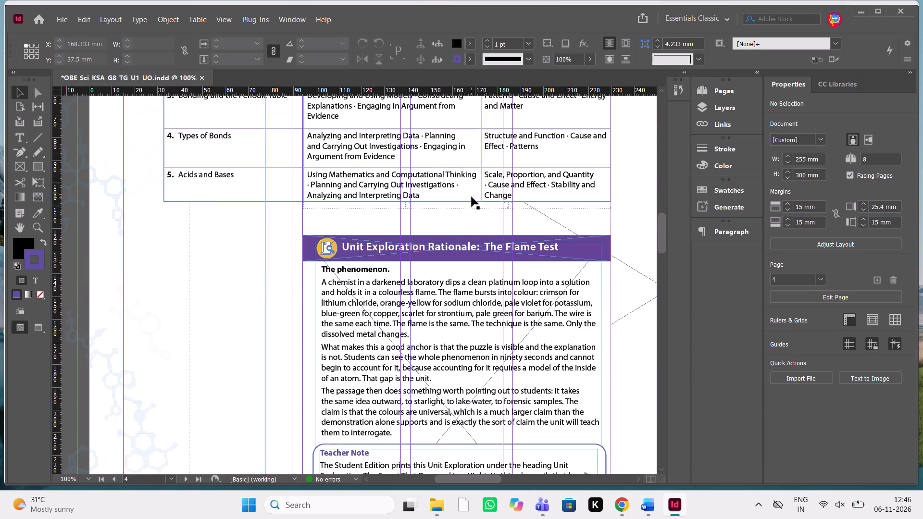
key(ctrl+minus)
key(ctrl+minus)
key(ctrl+minus)
key(ctrl+equal)
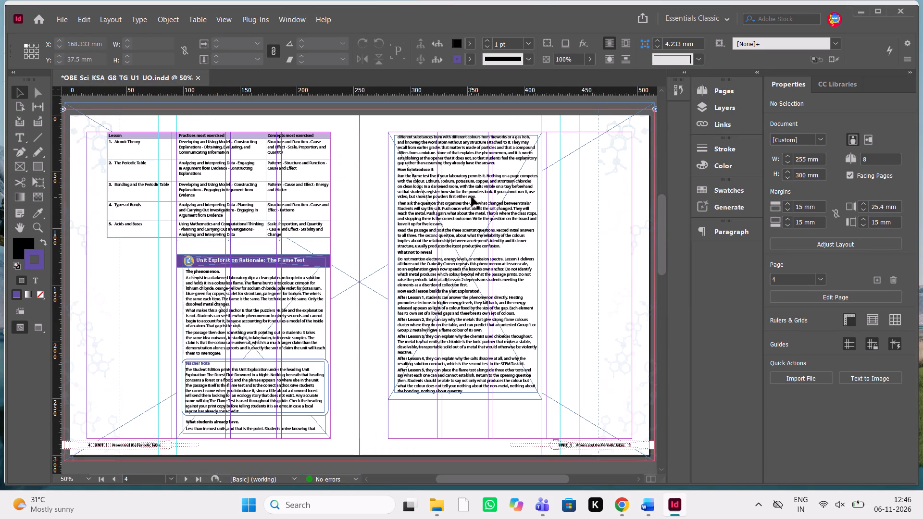
drag(100, 127, 186, 200)
key(ctrl+z)
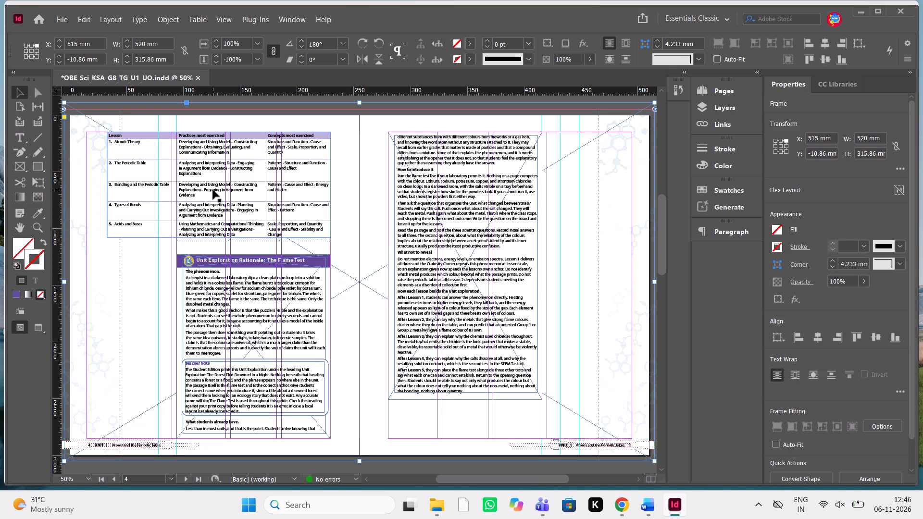
click(213, 190)
Insert two new A-Master pages after page 3, forming an additional 4-5 spread.
scroll(301, 325, up, 6)
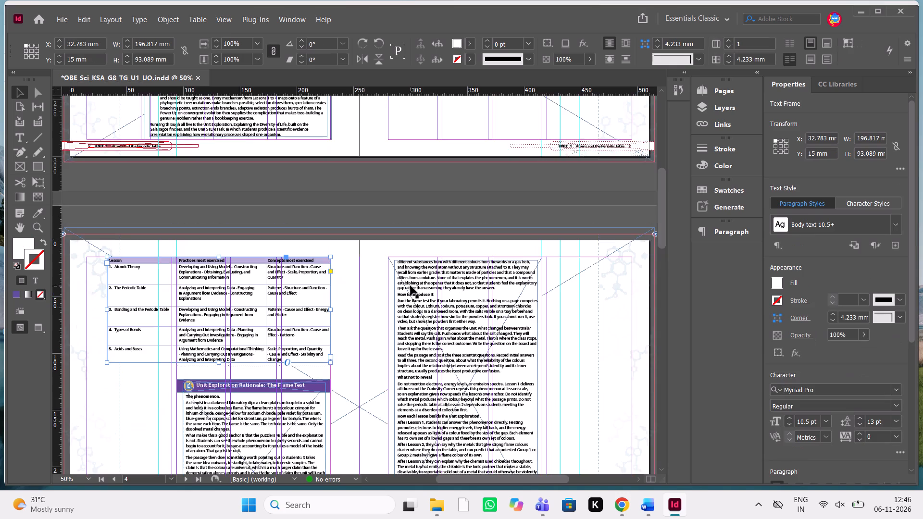
scroll(411, 286, up, 3)
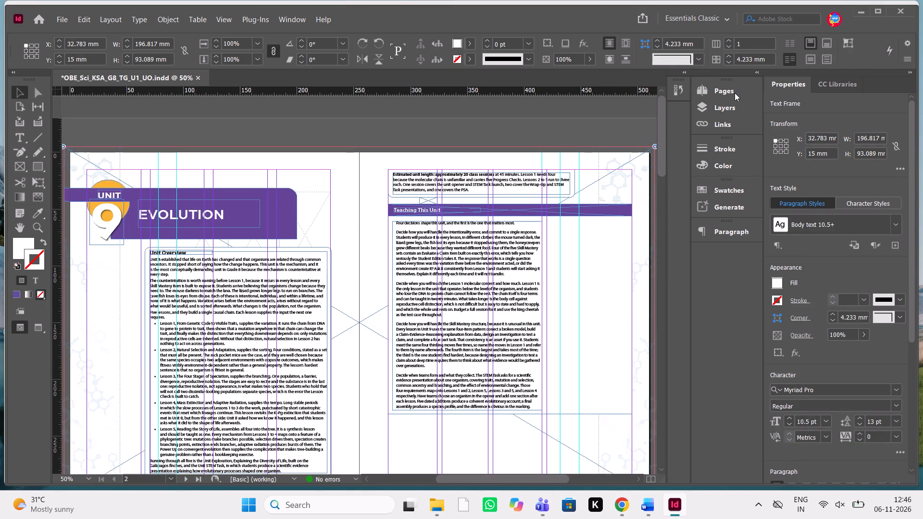
click(734, 93)
click(624, 155)
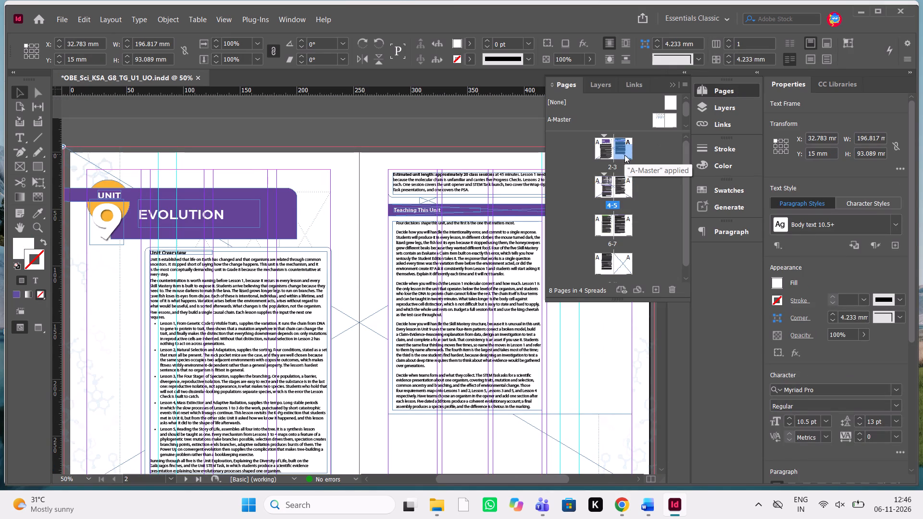
click(655, 289)
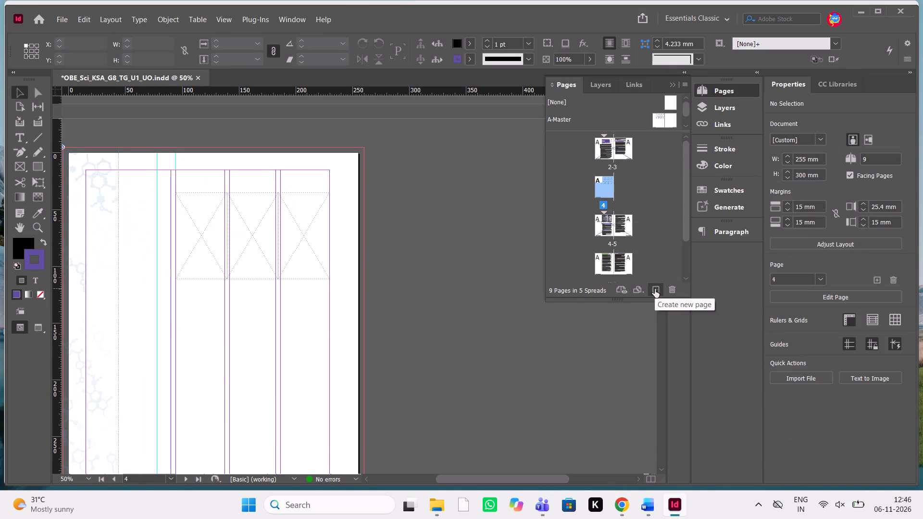
click(655, 289)
click(676, 84)
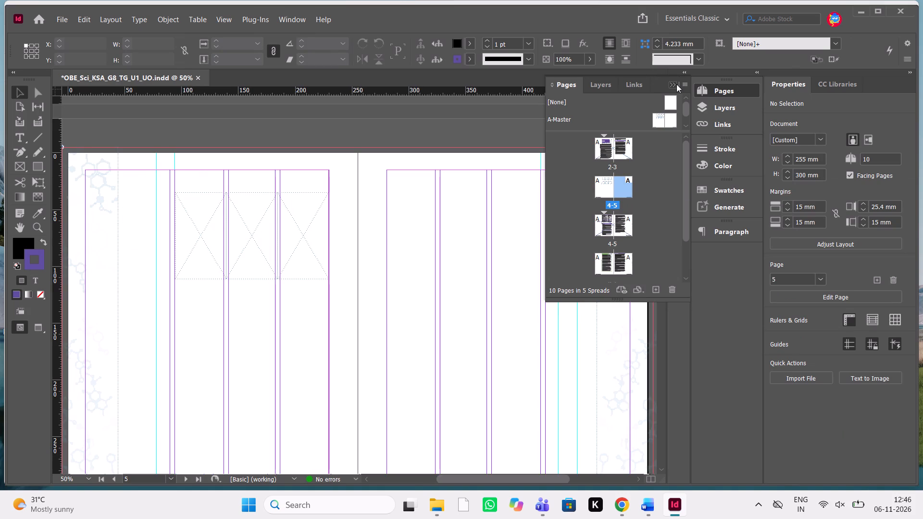
Paste the Unit Alignment to Standards section at the new page 4 and shift it left onto the pasteboard, to about X -253 mm.
scroll(495, 157, up, 2)
scroll(495, 157, down, 1)
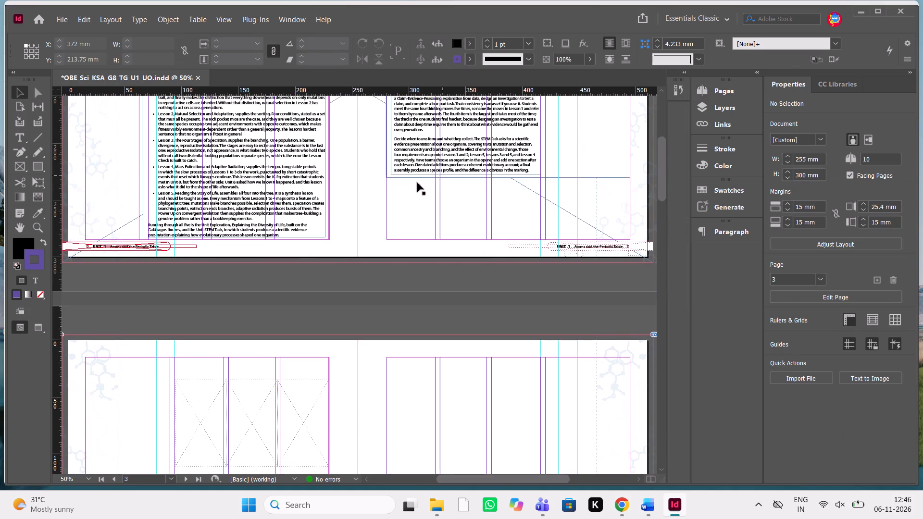
scroll(402, 191, down, 2)
scroll(402, 191, up, 5)
scroll(402, 191, right, 1)
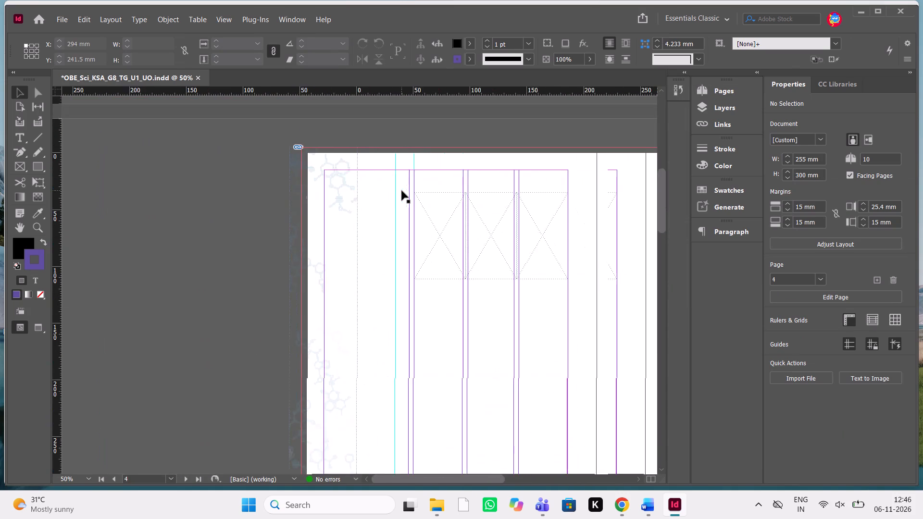
scroll(402, 191, right, 1)
key(ctrl+v)
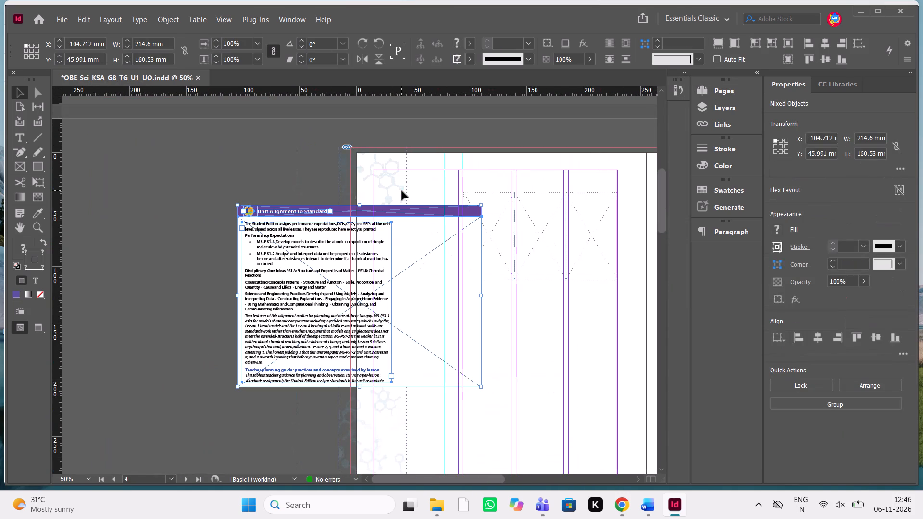
key(shift+Left)
key(shift+Left)
key(shift+Left)
key(shift+Left)
key(shift+Left)
key(shift+Left)
key(shift+Left)
key(shift+Left)
key(shift+Left)
key(shift+Left)
key(shift+Left)
key(shift+Left)
key(shift+Left)
key(shift+Left)
key(shift+Left)
key(shift+Left)
key(shift+Left)
key(shift+Left)
key(shift+Left)
key(shift+Left)
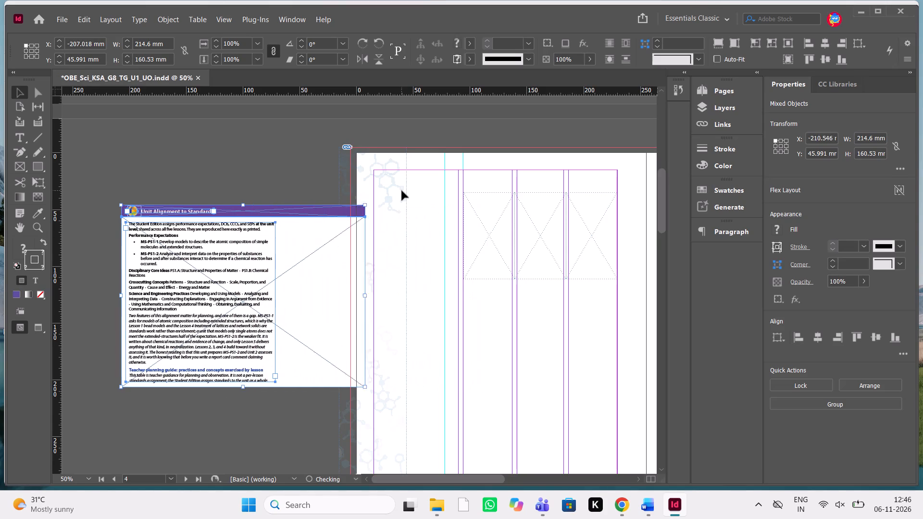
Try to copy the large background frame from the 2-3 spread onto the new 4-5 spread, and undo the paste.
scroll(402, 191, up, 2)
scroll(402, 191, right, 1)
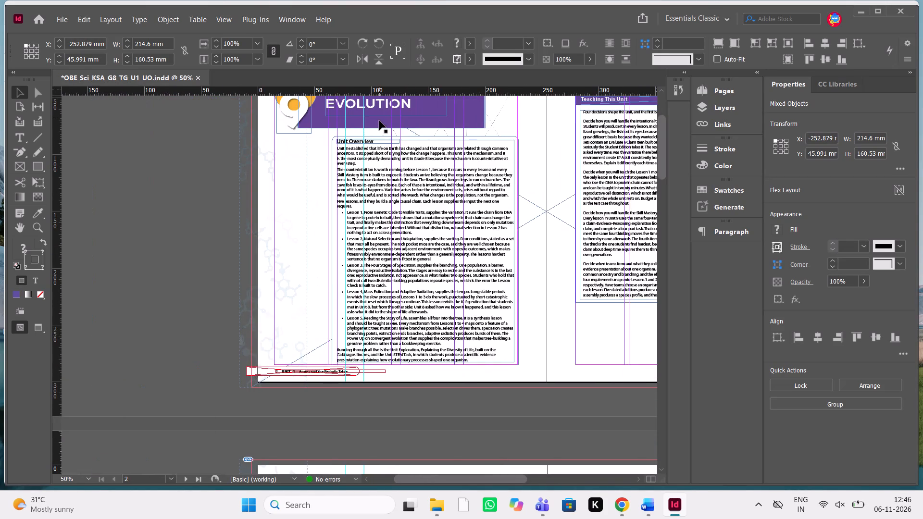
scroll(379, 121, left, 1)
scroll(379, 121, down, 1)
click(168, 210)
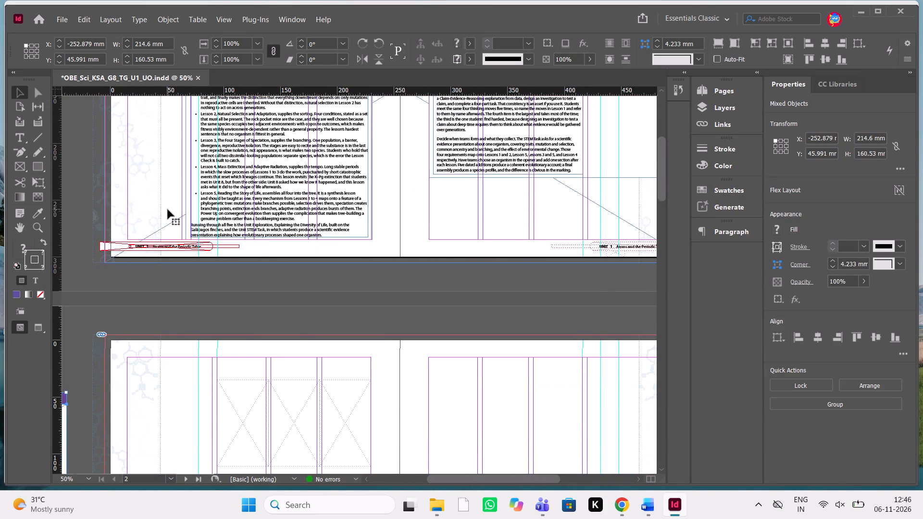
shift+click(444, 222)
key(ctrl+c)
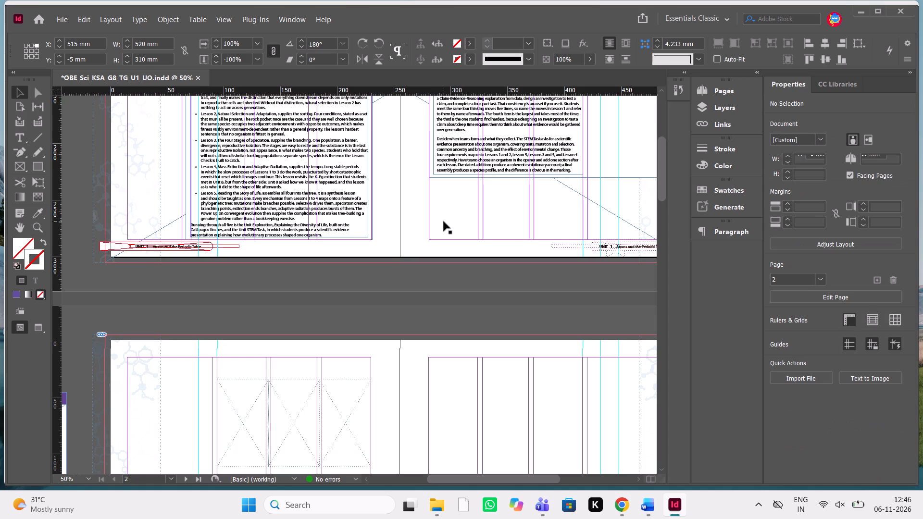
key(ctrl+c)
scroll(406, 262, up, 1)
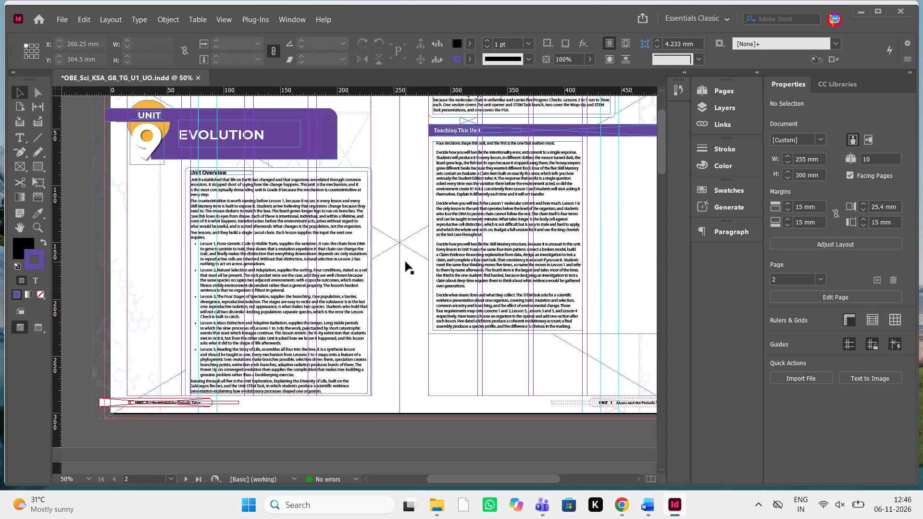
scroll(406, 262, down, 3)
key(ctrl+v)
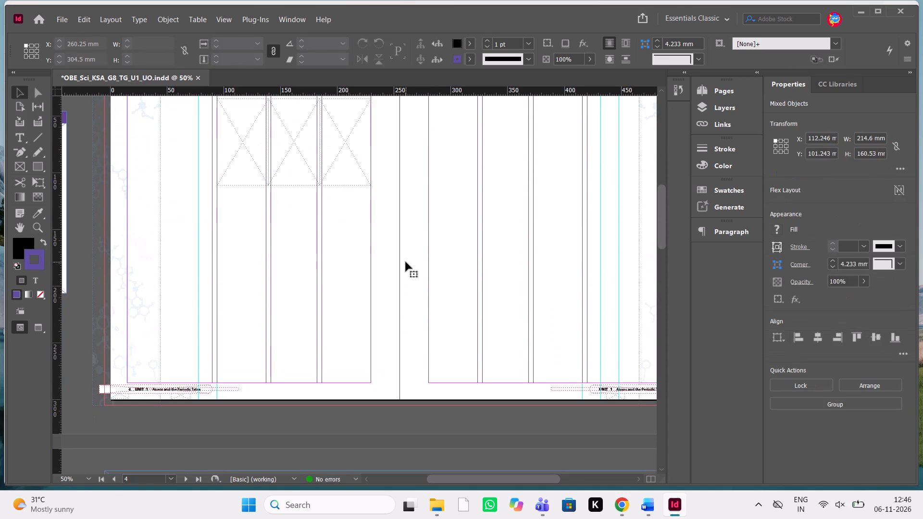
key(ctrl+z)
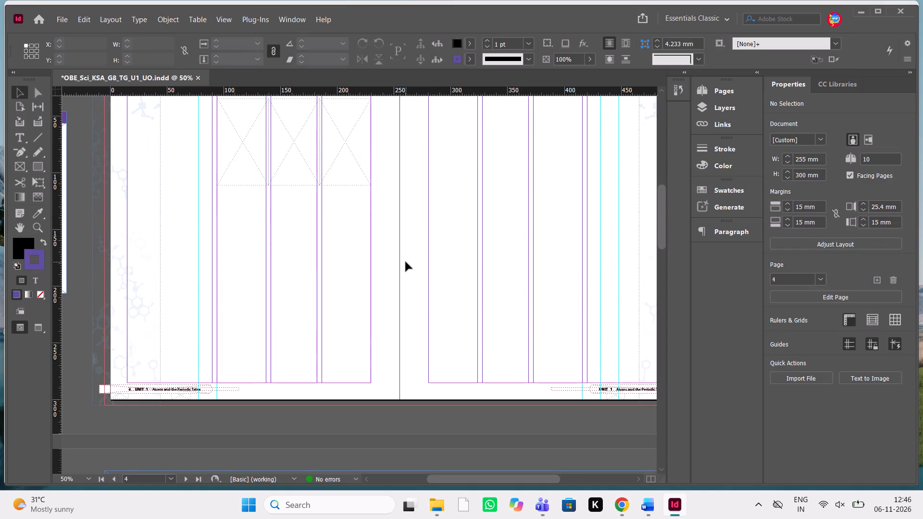
Copy the 520 × 310 mm background frame from the 2-3 spread and paste it onto the new 4-5 spread.
scroll(406, 262, up, 1)
scroll(406, 262, right, 1)
scroll(406, 262, up, 1)
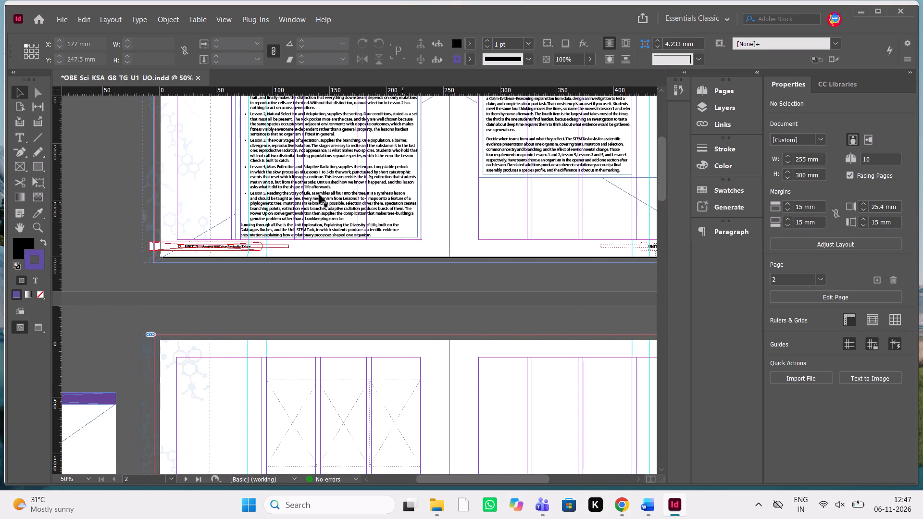
click(218, 204)
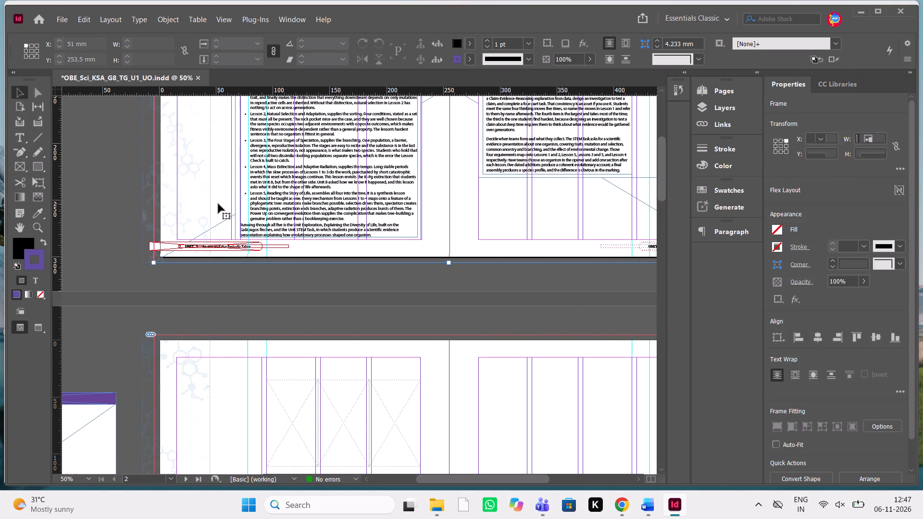
key(ctrl+c)
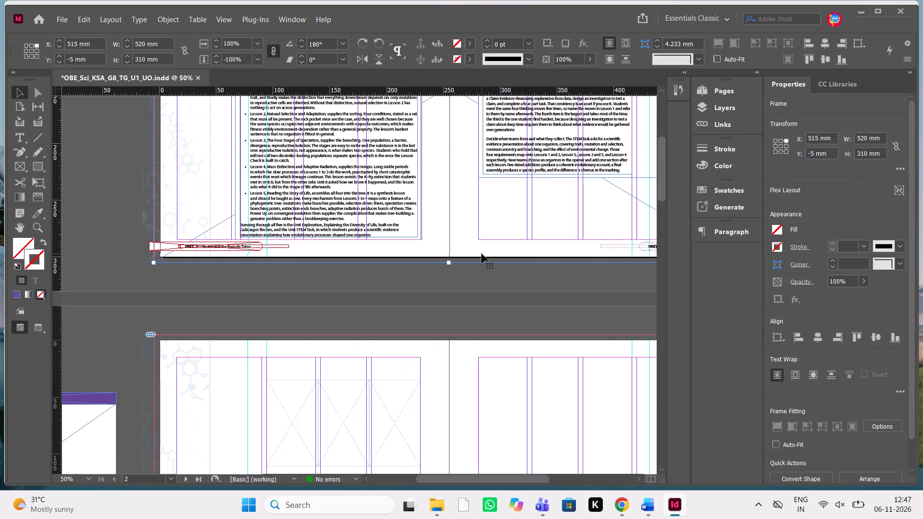
key(ctrl+c)
scroll(473, 321, down, 2)
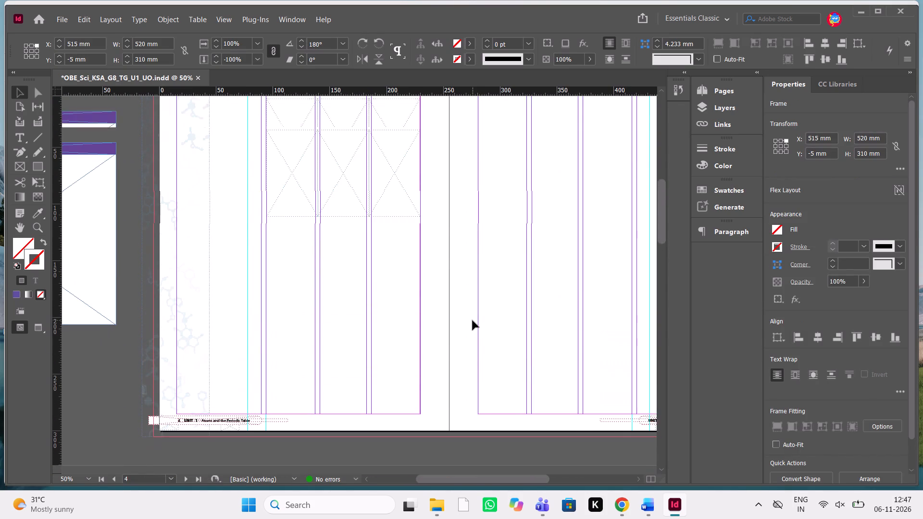
key(ctrl+v)
scroll(473, 321, left, 1)
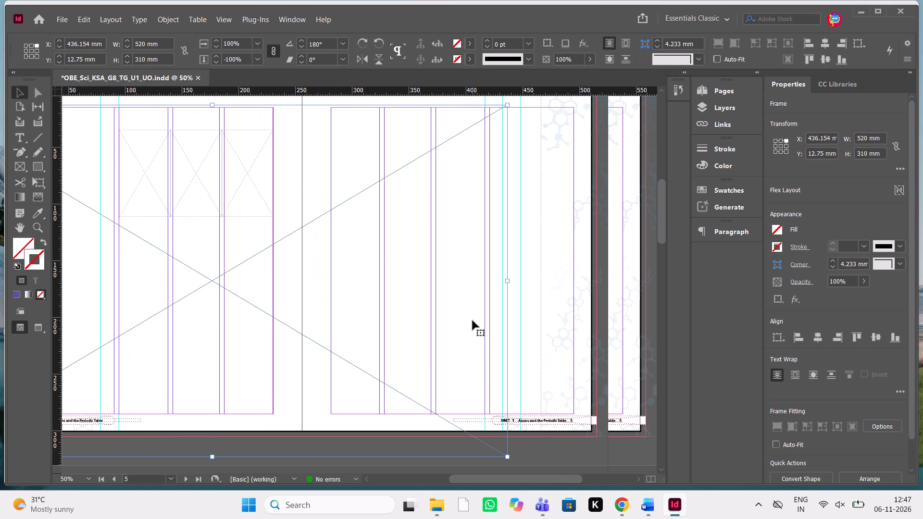
Move the pasted background frame right across the 4-5 spread, to about X 524 mm.
key(1)
key(shift+Right)
key(shift+Right)
key(shift+Right)
key(shift+Right)
key(shift+Right)
key(shift+Right)
key(shift+Right)
key(shift+Right)
key(shift+Right)
key(shift+Right)
key(shift+Right)
key(shift+Right)
key(shift+Right)
key(shift+Right)
key(shift+Right)
key(shift+Right)
key(shift+Right)
key(shift+Right)
key(shift+Right)
key(shift+Right)
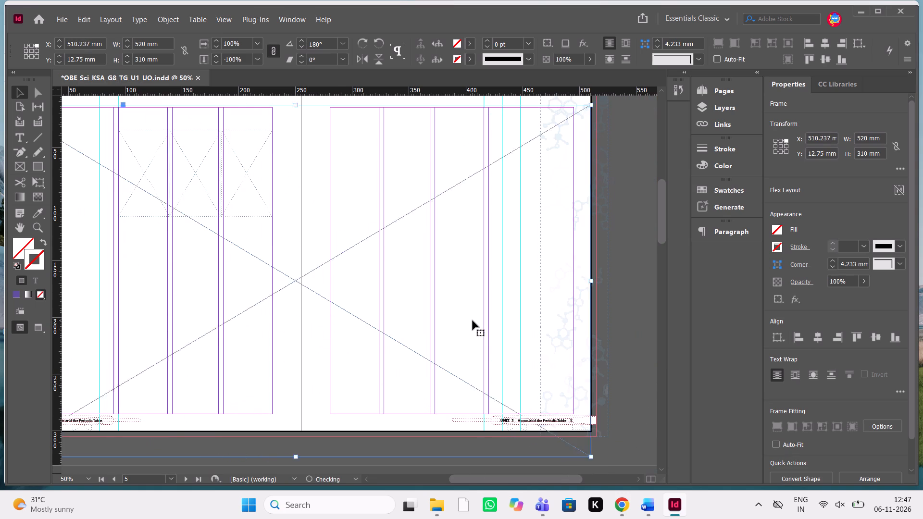
Raise the background frame until its top edge meets the 4-5 spread's top bleed line, at about Y -4.9 mm.
key(ctrl+equal)
key(ctrl+equal)
scroll(473, 321, down, 2)
scroll(473, 321, up, 3)
scroll(473, 321, down, 1)
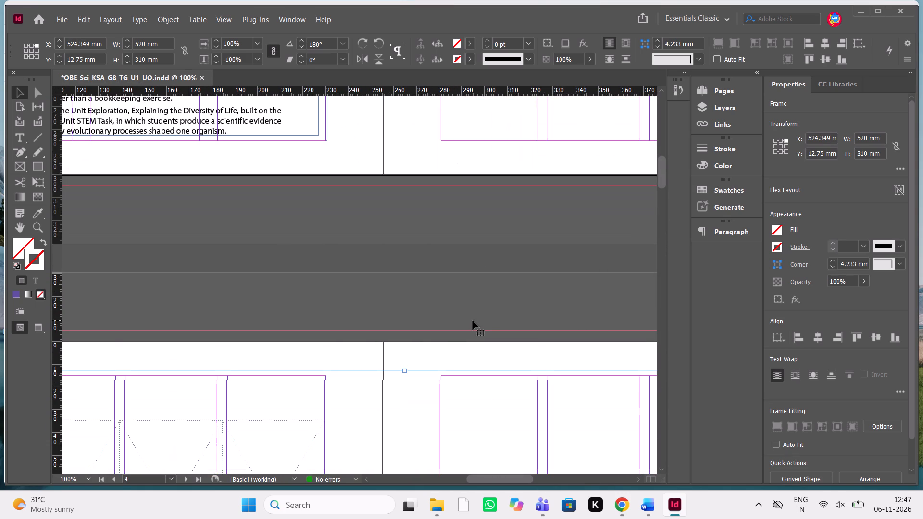
key(shift+Up)
key(shift+Up)
key(shift+Up)
key(shift+Up)
key(shift+Up)
key(shift+Up)
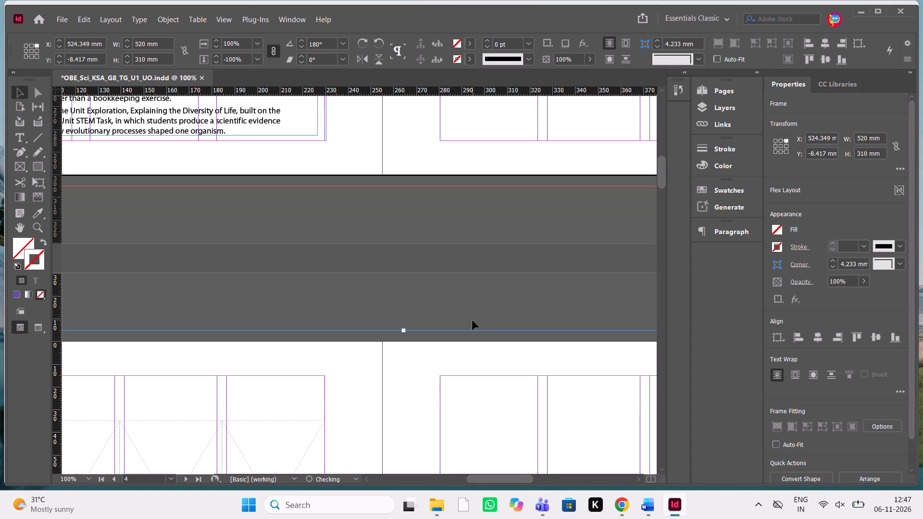
key(Down)
key(Down)
key(Down)
key(Down)
key(Down)
key(Down)
key(Down)
key(Down)
key(Down)
key(Down)
Shift the background frame left and fine-tune it to the spread's side bleed lines, at about X 514.8 mm.
scroll(473, 321, down, 1)
scroll(473, 321, left, 1)
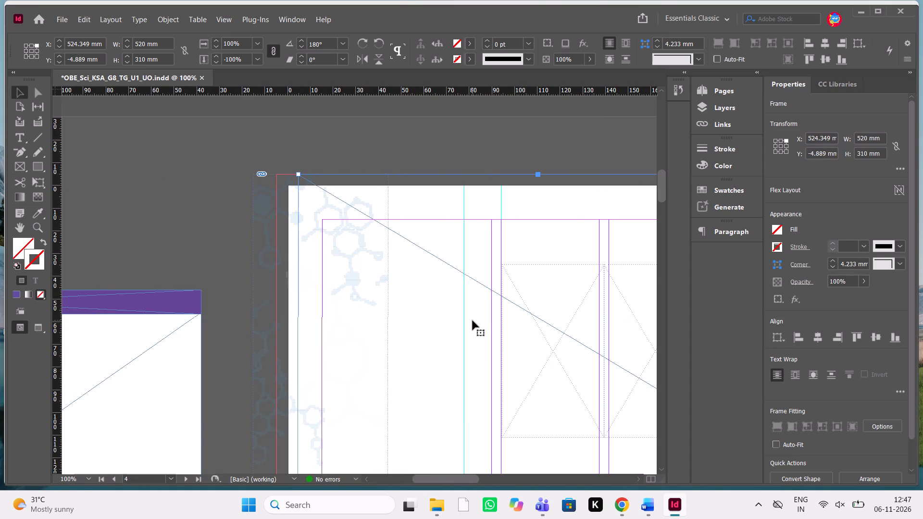
key(shift+Left)
key(shift+Left)
key(shift+Left)
key(Right)
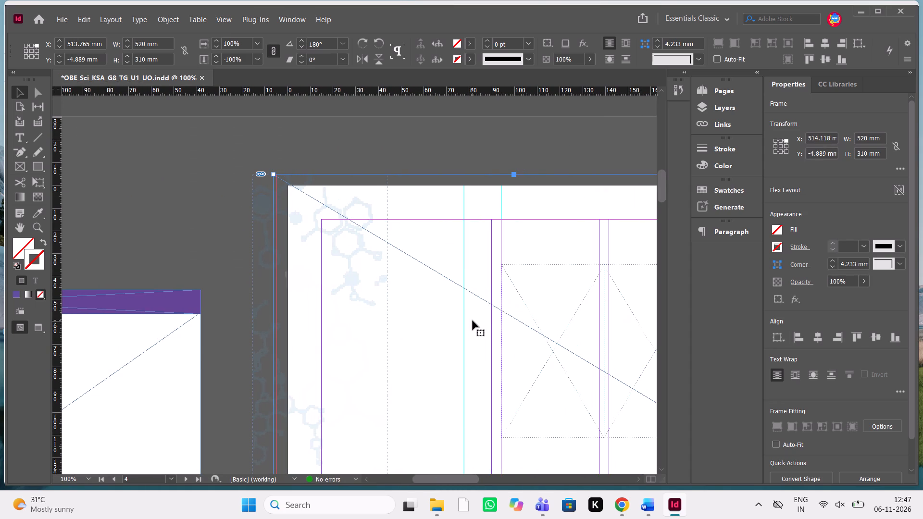
key(Right)
key(Right)
key(Right)
key(Left)
key(Left)
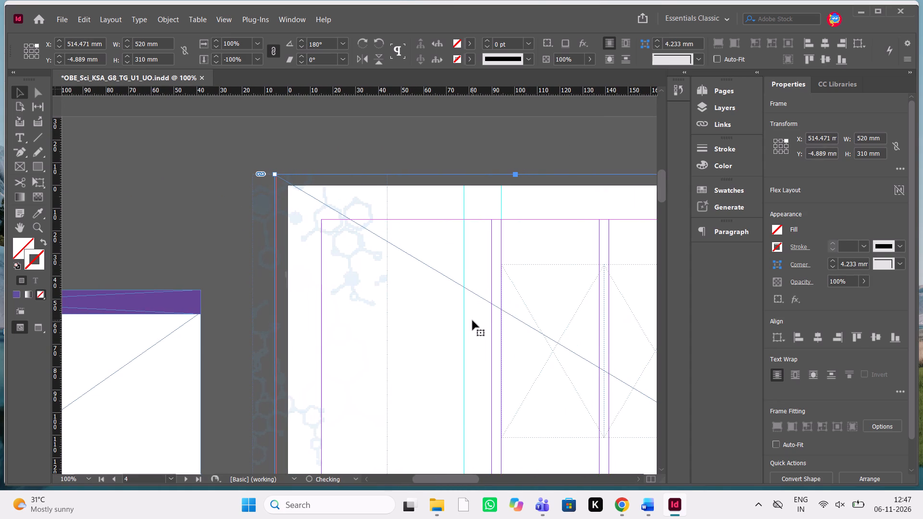
key(Right)
key(Right)
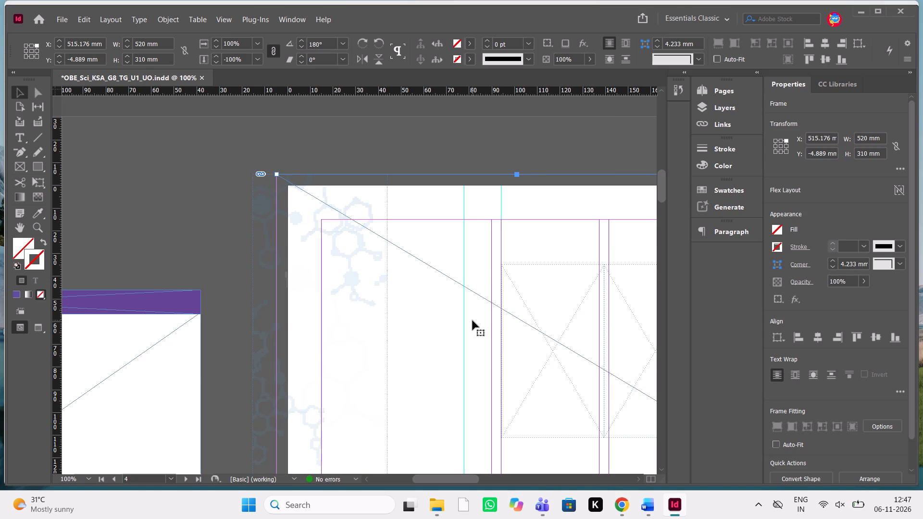
key(Left)
scroll(473, 321, left, 5)
scroll(473, 321, right, 1)
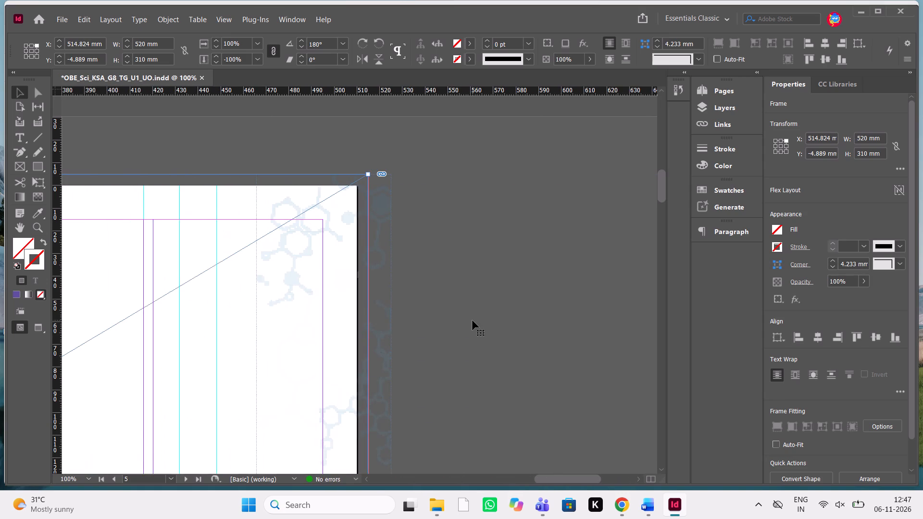
Narrow the white body frame of the pasteboard Unit Alignment to Standards section to about 138.6 mm, just past its text.
scroll(473, 321, down, 3)
key(ctrl+minus)
key(ctrl+minus)
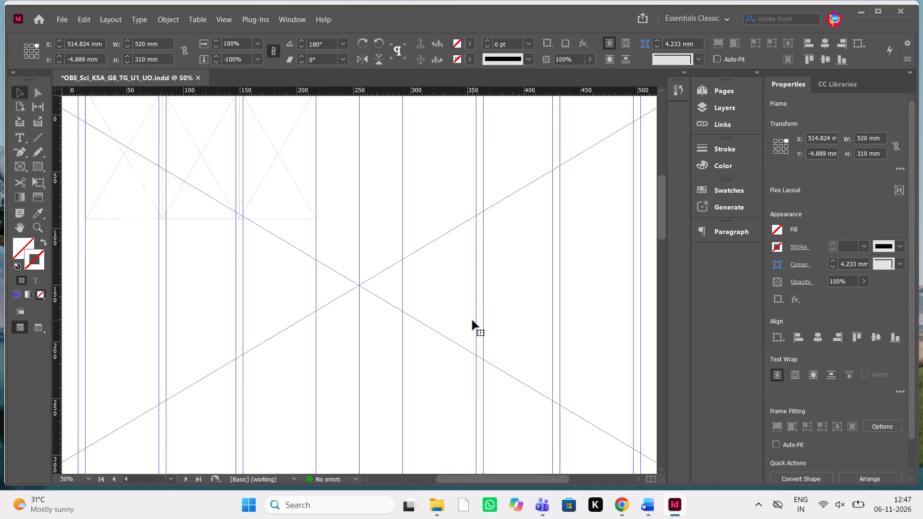
key(ctrl+minus)
scroll(473, 321, right, 1)
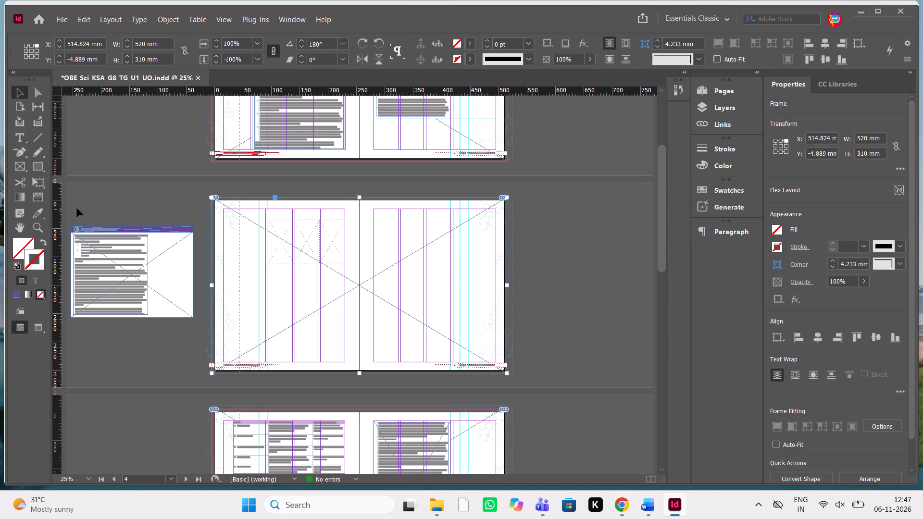
click(75, 206)
drag(75, 202, 113, 272)
key(ctrl+equal)
key(ctrl+equal)
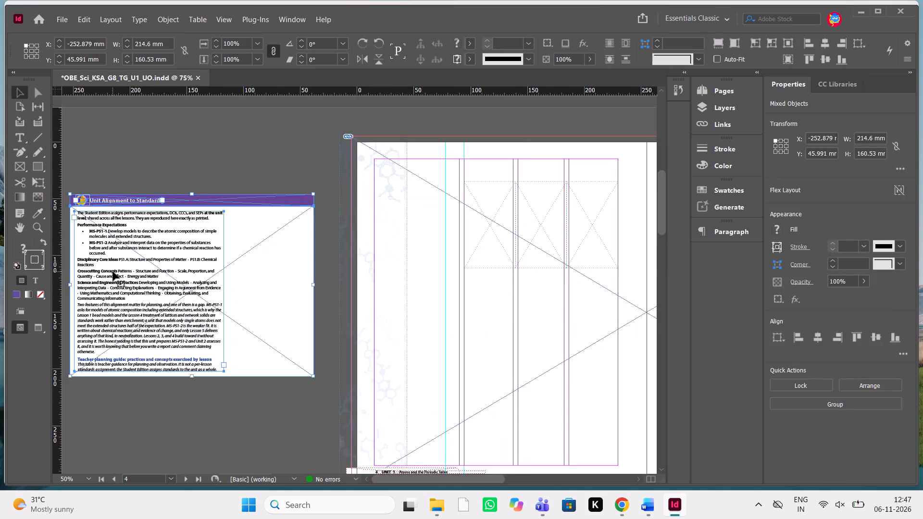
click(379, 111)
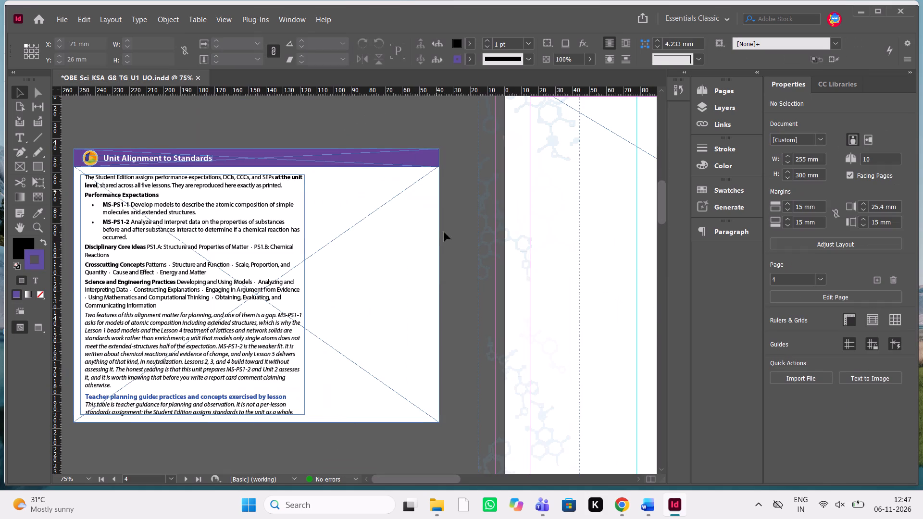
click(425, 289)
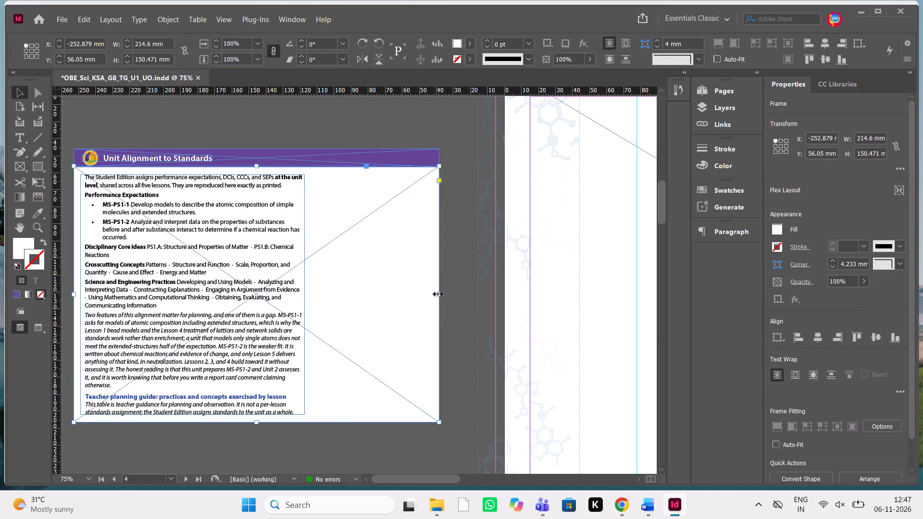
drag(438, 293, 317, 302)
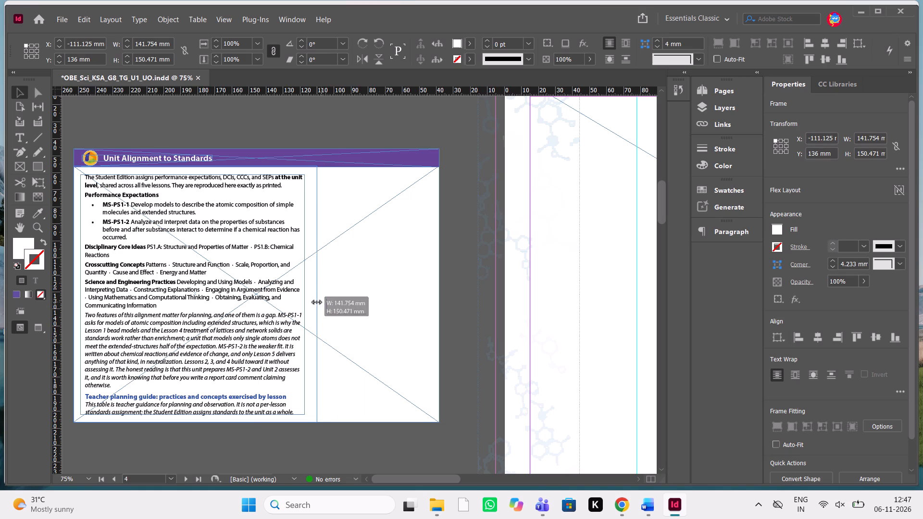
drag(317, 302, 314, 303)
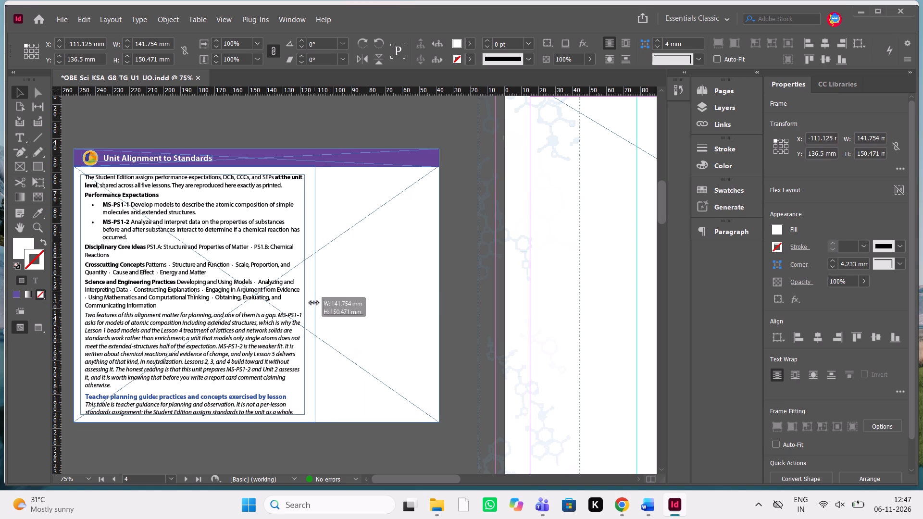
drag(314, 303, 311, 305)
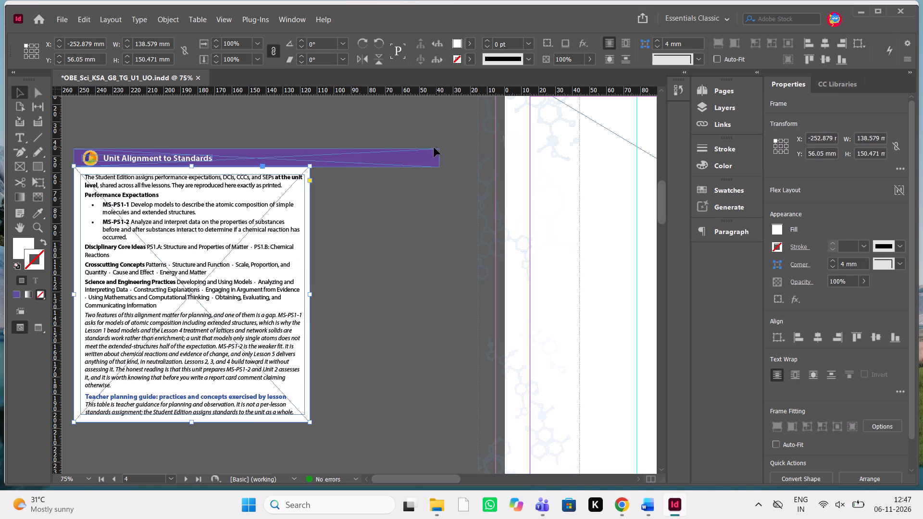
Shorten the purple Unit Alignment to Standards header bar to about 138.6 mm wide, matching the white body frame.
click(420, 159)
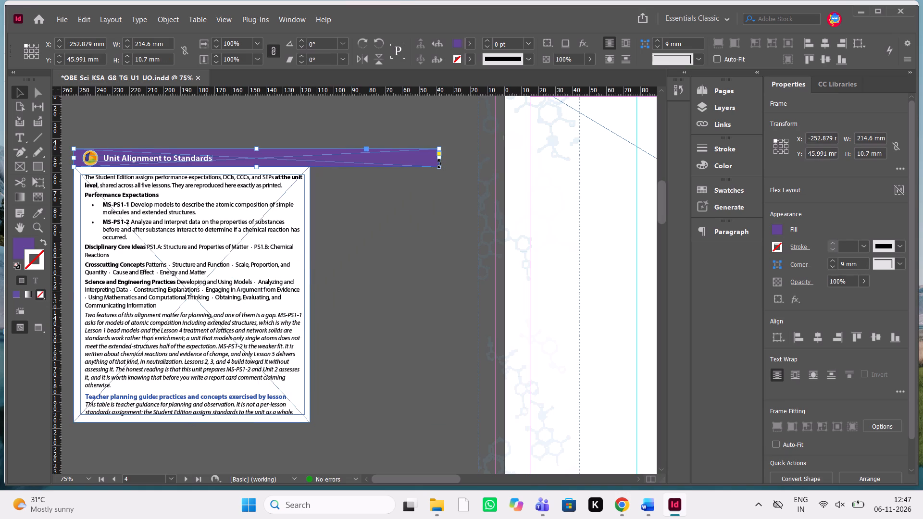
drag(441, 160, 307, 184)
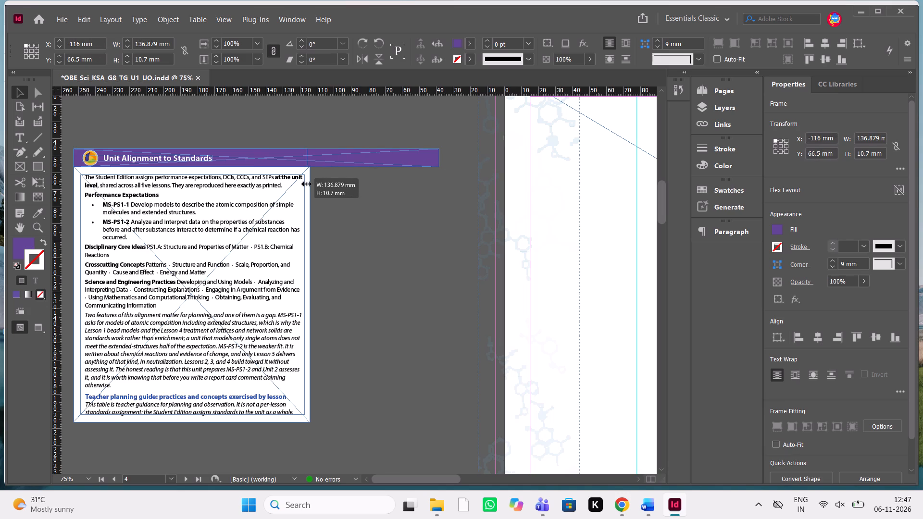
drag(307, 184, 310, 183)
click(406, 219)
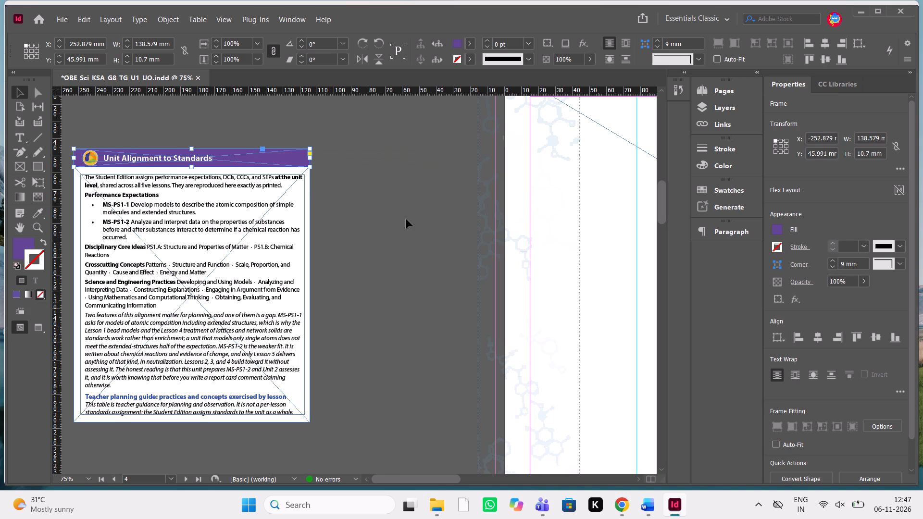
Cut the whole Unit Alignment to Standards section from the pasteboard and paste it over the background frame on page 4.
scroll(406, 219, right, 1)
drag(68, 133, 308, 307)
key(ctrl+x)
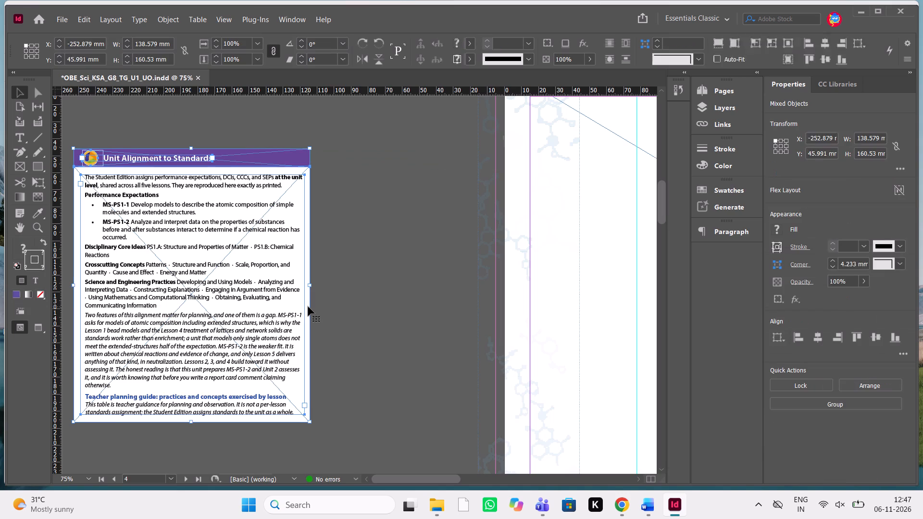
scroll(308, 307, up, 1)
scroll(308, 307, down, 1)
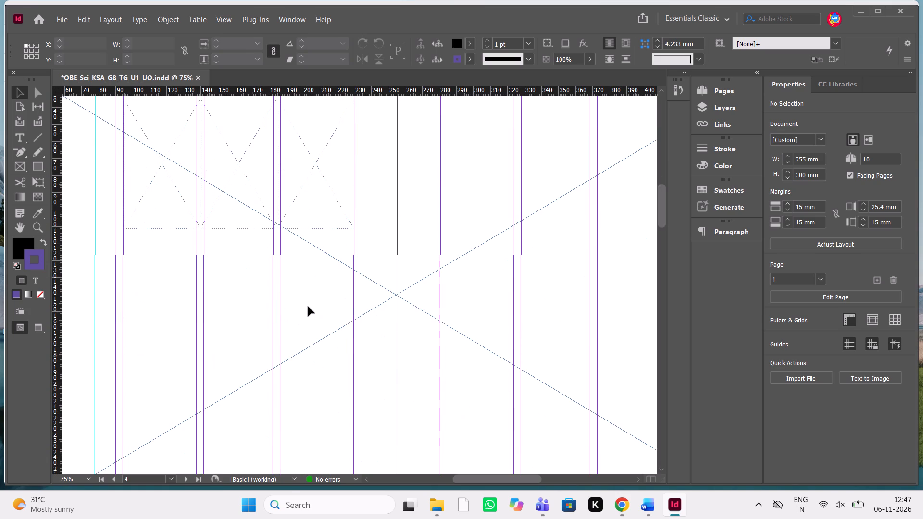
key(ctrl+v)
scroll(308, 307, up, 1)
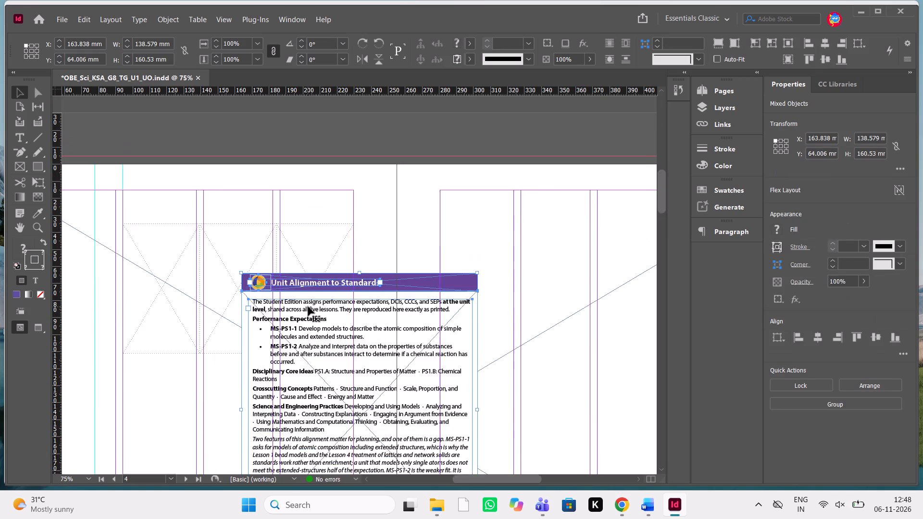
Move the Unit Alignment to Standards section left until its right edge meets page 4's inner margin, at about X 90.8 mm.
scroll(308, 307, right, 1)
key(shift+Left)
key(shift+Left)
key(shift+Left)
key(shift+Left)
key(shift+Left)
key(shift+Left)
key(shift+Left)
key(shift+Left)
key(shift+Left)
key(shift+Left)
key(shift+Left)
key(shift+Left)
key(shift+Left)
key(shift+Left)
key(shift+Left)
key(shift+Left)
key(shift+Left)
key(shift+Left)
key(shift+Left)
key(shift+Left)
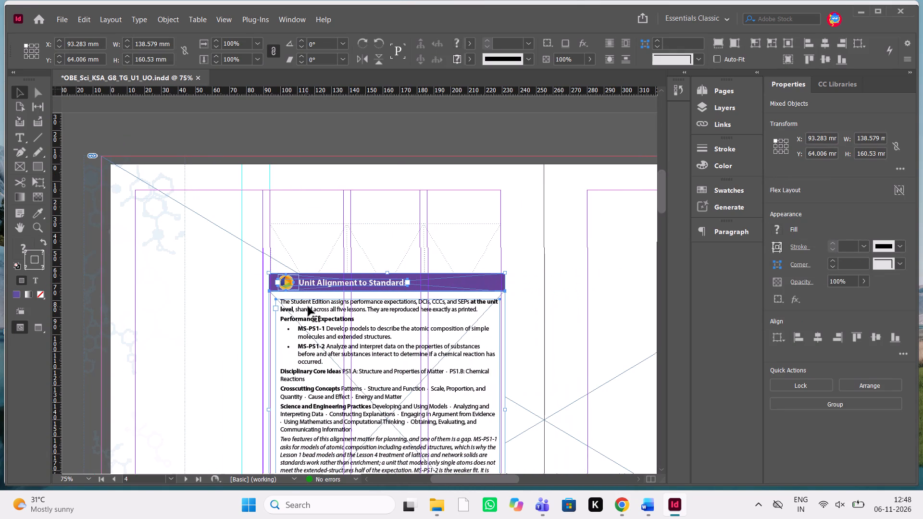
key(Right)
key(Right)
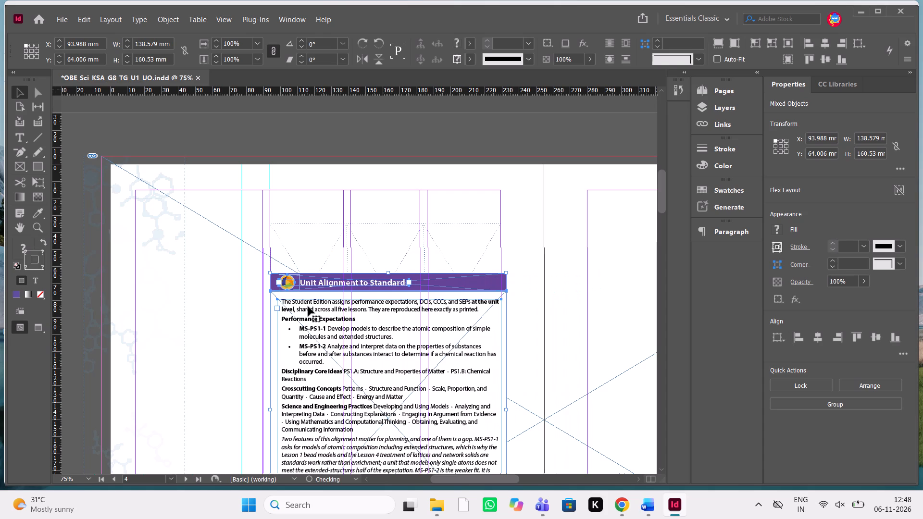
key(Left)
key(Left)
key(Left)
key(Left)
key(Left)
key(Left)
key(Left)
key(Left)
key(Left)
key(Left)
key(Left)
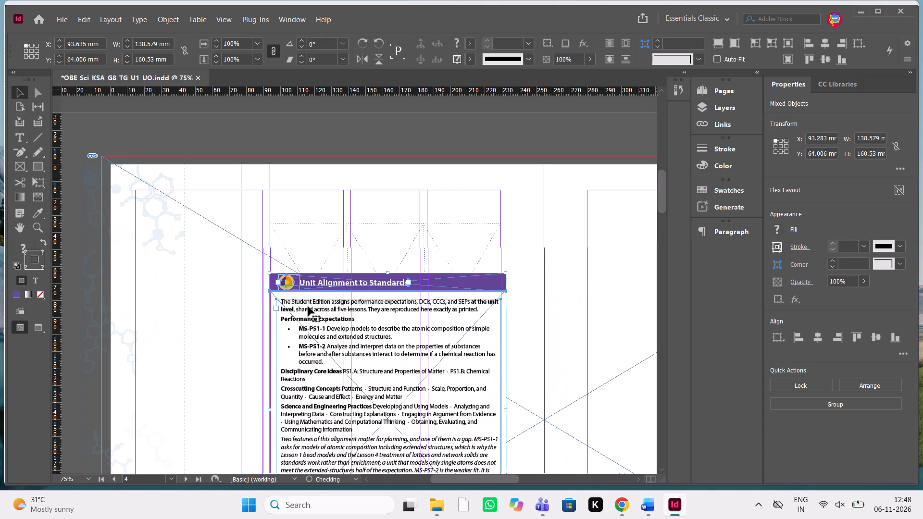
key(Right)
key(Right)
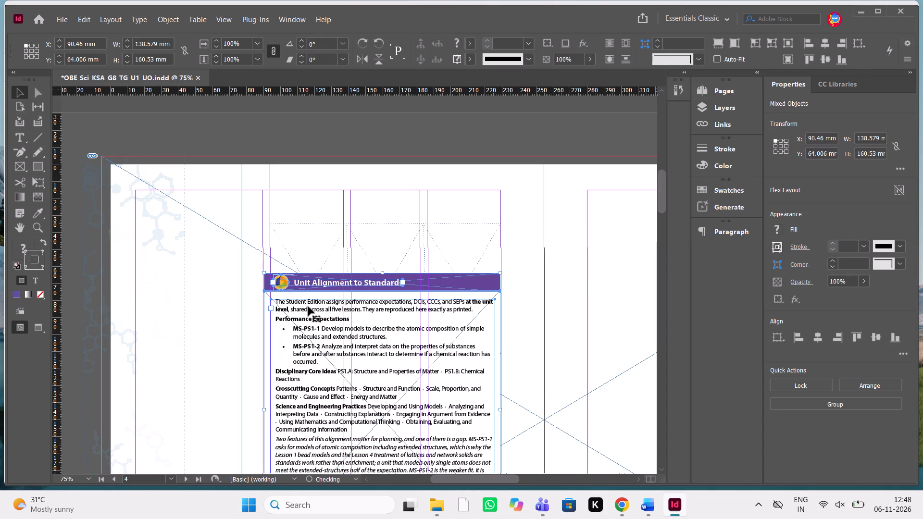
Raise the Unit Alignment to Standards section until its header bar meets page 4's top margin, at about Y 15 mm.
key(shift+Up)
key(shift+Up)
key(shift+Up)
key(shift+Up)
key(shift+Up)
key(shift+Up)
key(shift+Up)
key(shift+Up)
key(shift+Up)
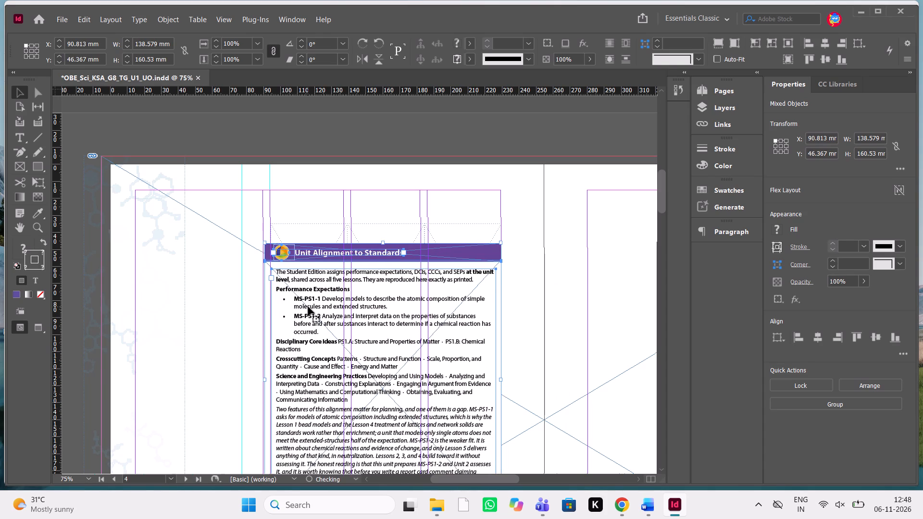
key(shift+Up)
key(shift+Up)
key(shift+Up)
key(shift+Up)
key(shift+Up)
key(Down)
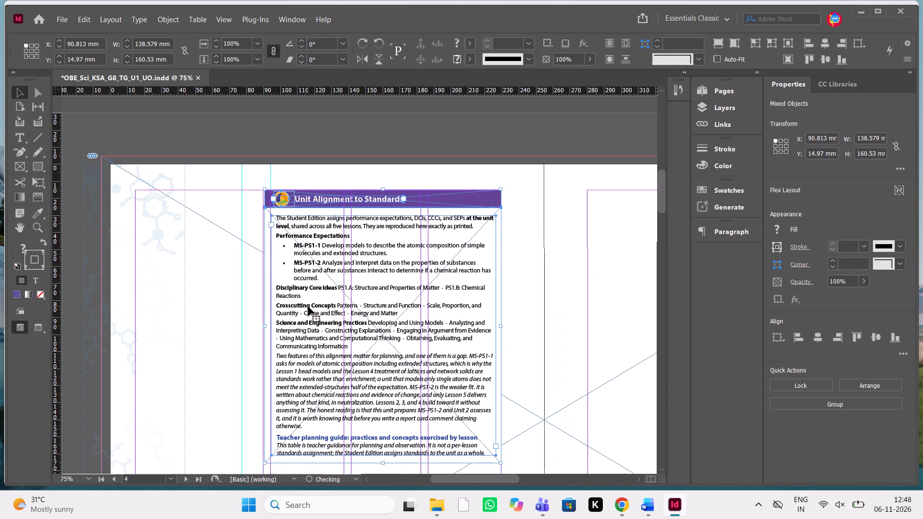
key(Down)
key(Down)
key(Up)
key(Up)
key(Down)
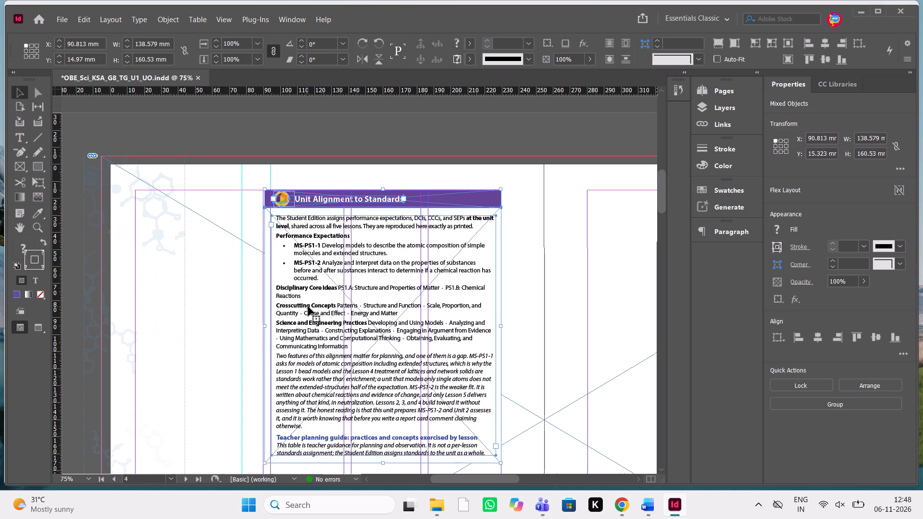
Nudge the Unit Alignment to Standards section up against page 4's top margin and deselect it.
key(Up)
click(275, 133)
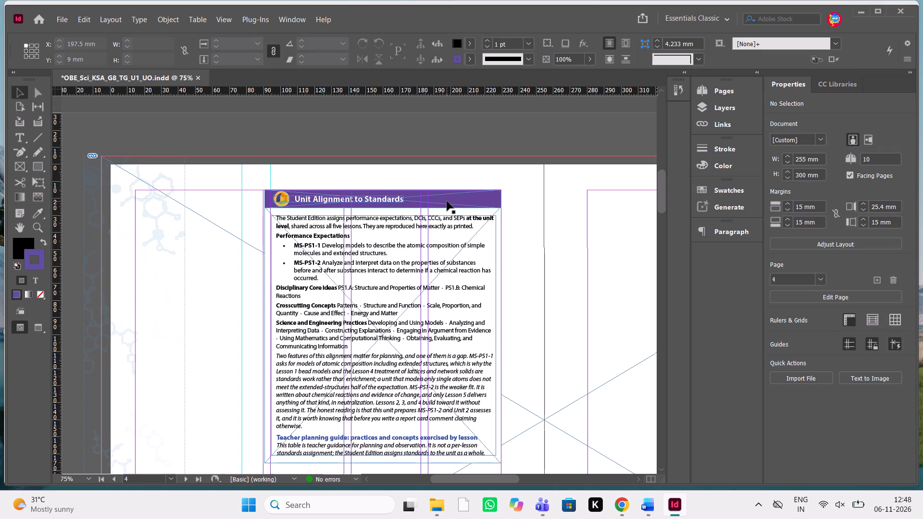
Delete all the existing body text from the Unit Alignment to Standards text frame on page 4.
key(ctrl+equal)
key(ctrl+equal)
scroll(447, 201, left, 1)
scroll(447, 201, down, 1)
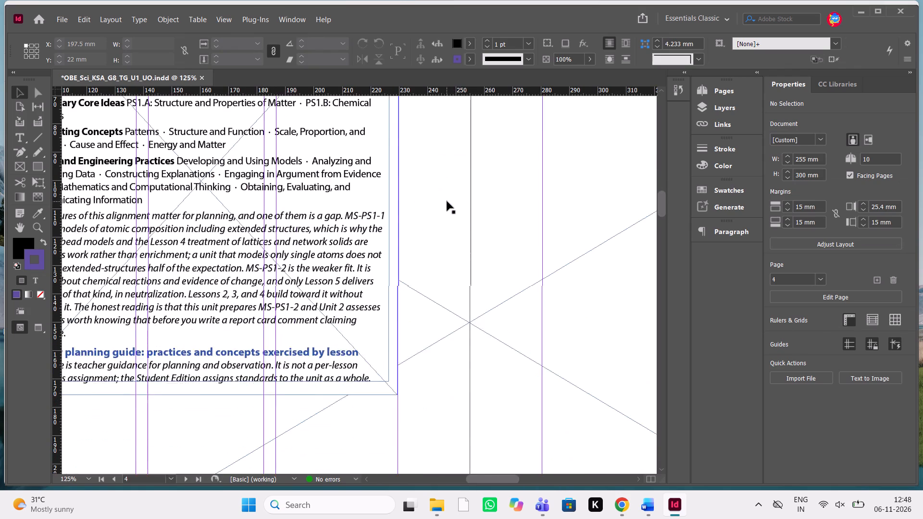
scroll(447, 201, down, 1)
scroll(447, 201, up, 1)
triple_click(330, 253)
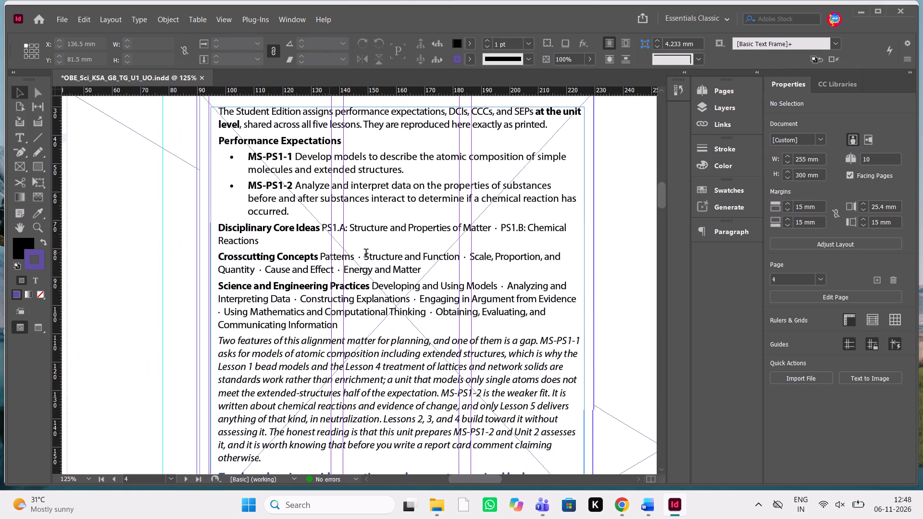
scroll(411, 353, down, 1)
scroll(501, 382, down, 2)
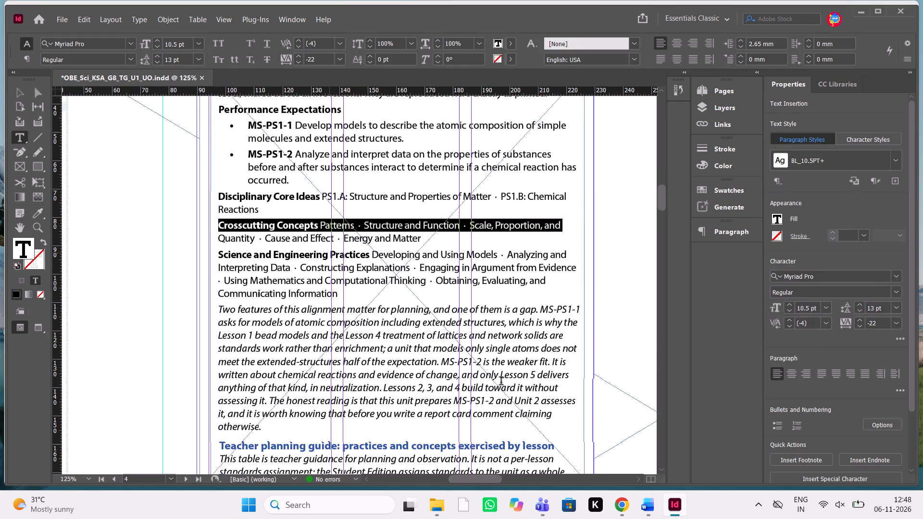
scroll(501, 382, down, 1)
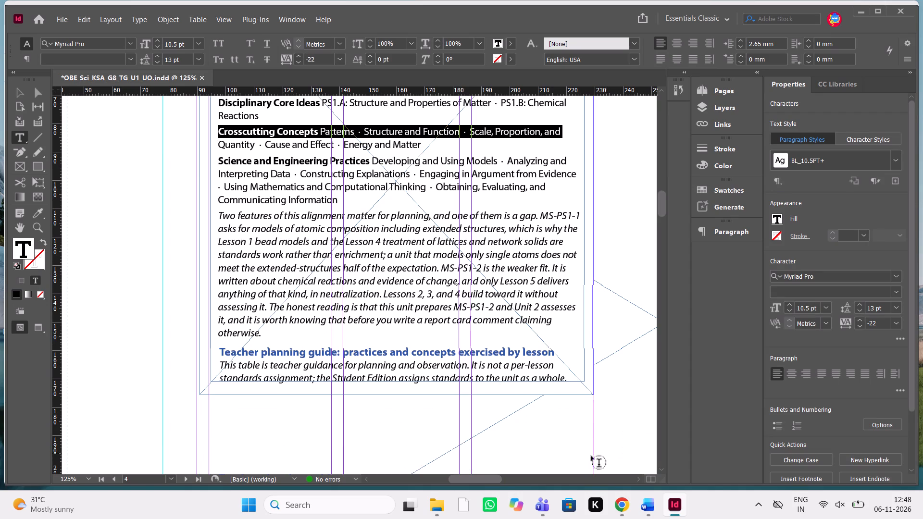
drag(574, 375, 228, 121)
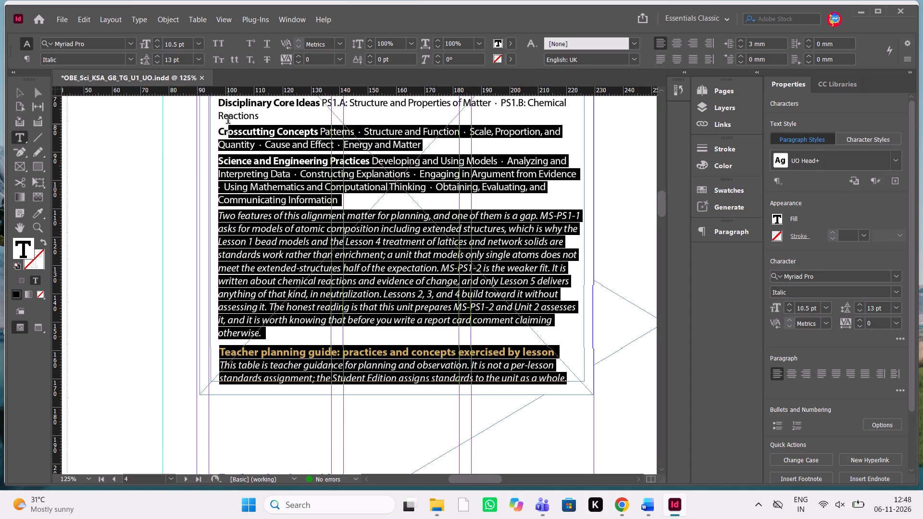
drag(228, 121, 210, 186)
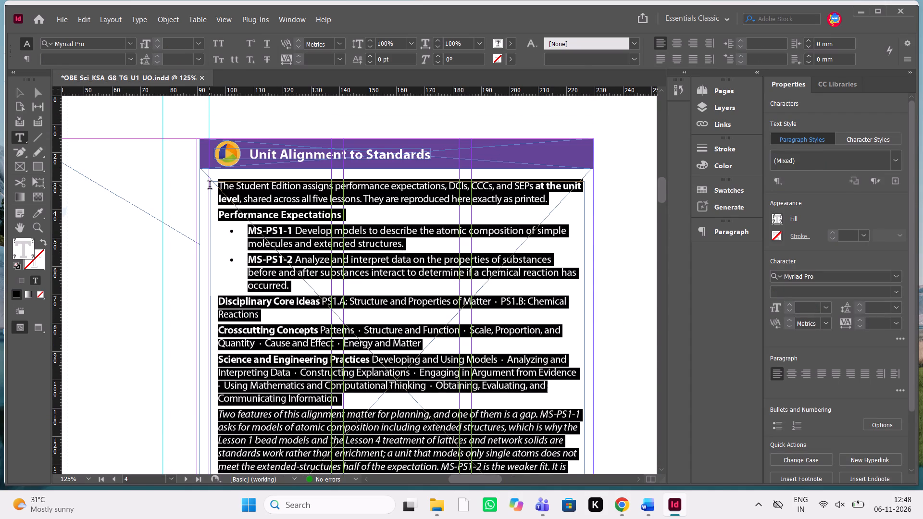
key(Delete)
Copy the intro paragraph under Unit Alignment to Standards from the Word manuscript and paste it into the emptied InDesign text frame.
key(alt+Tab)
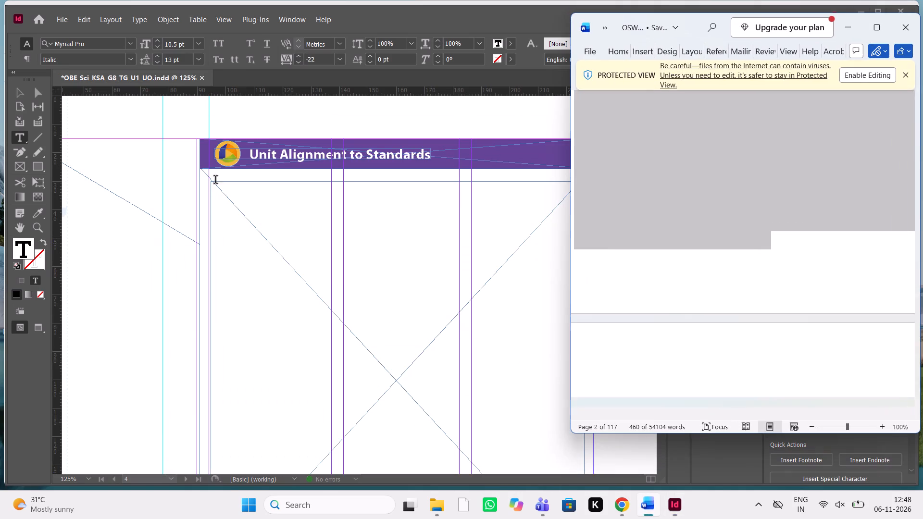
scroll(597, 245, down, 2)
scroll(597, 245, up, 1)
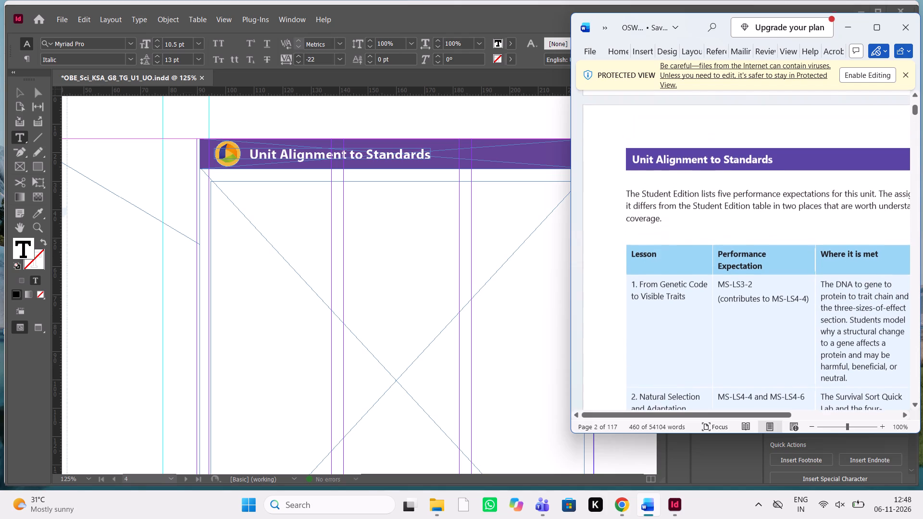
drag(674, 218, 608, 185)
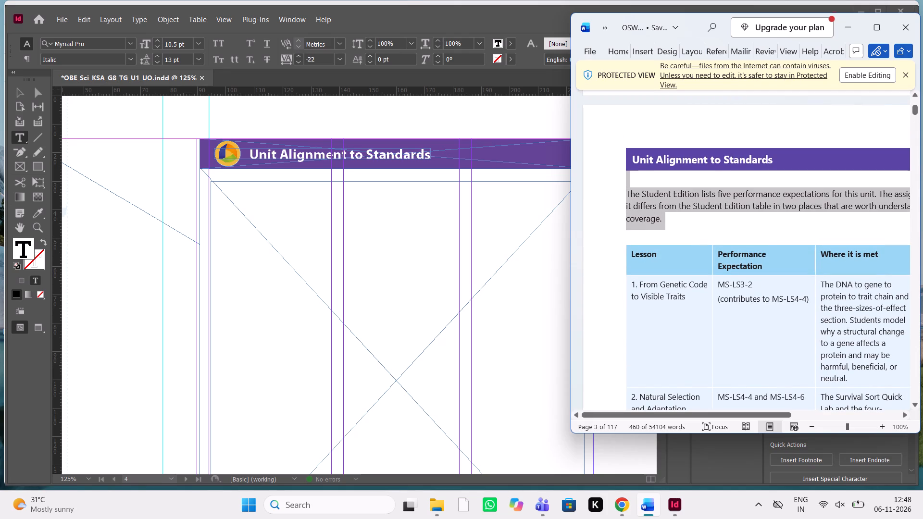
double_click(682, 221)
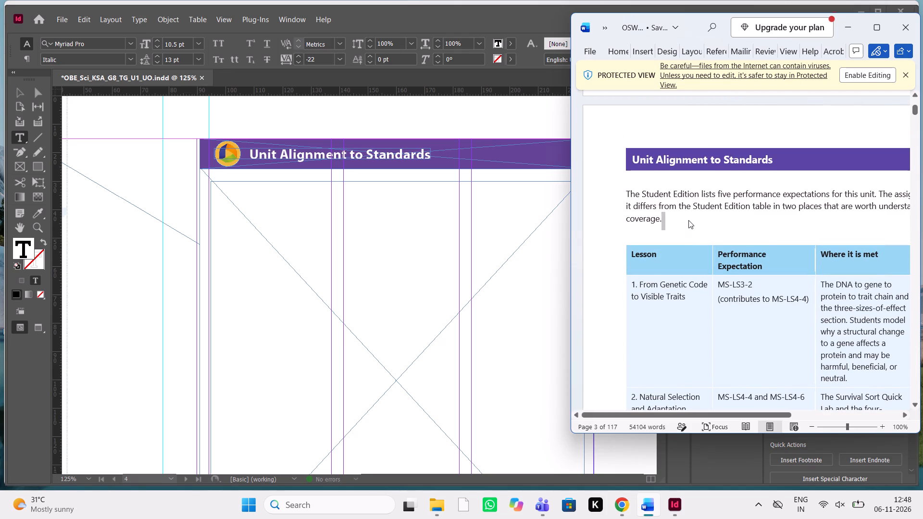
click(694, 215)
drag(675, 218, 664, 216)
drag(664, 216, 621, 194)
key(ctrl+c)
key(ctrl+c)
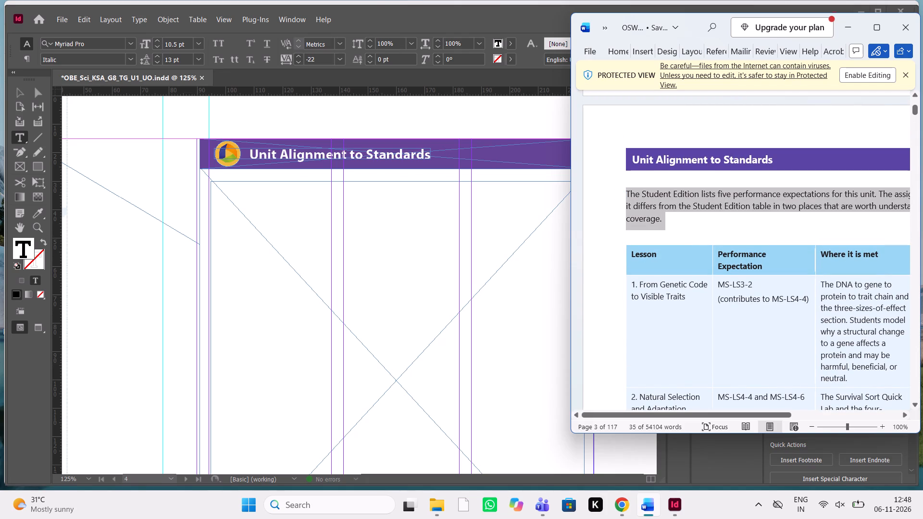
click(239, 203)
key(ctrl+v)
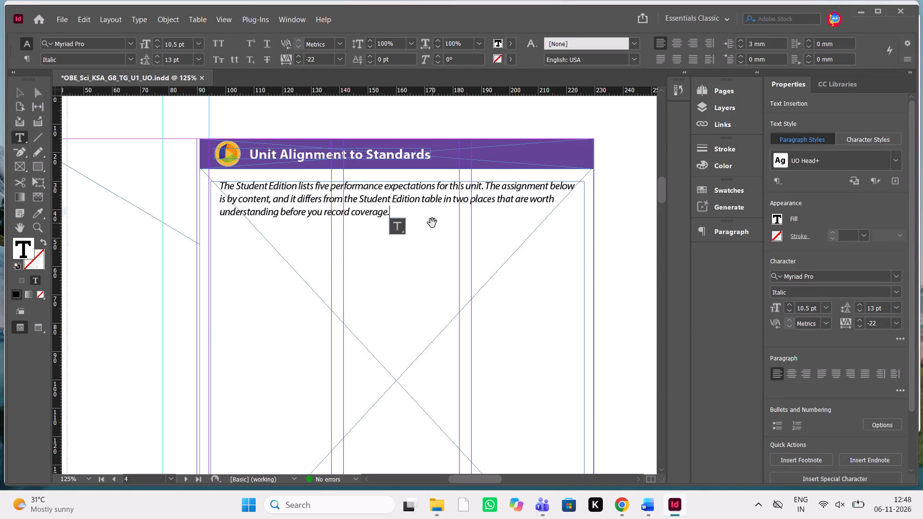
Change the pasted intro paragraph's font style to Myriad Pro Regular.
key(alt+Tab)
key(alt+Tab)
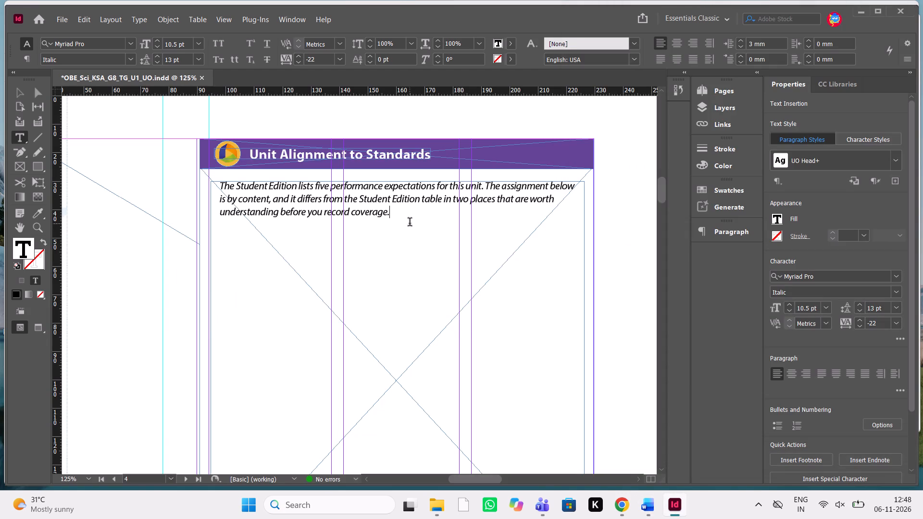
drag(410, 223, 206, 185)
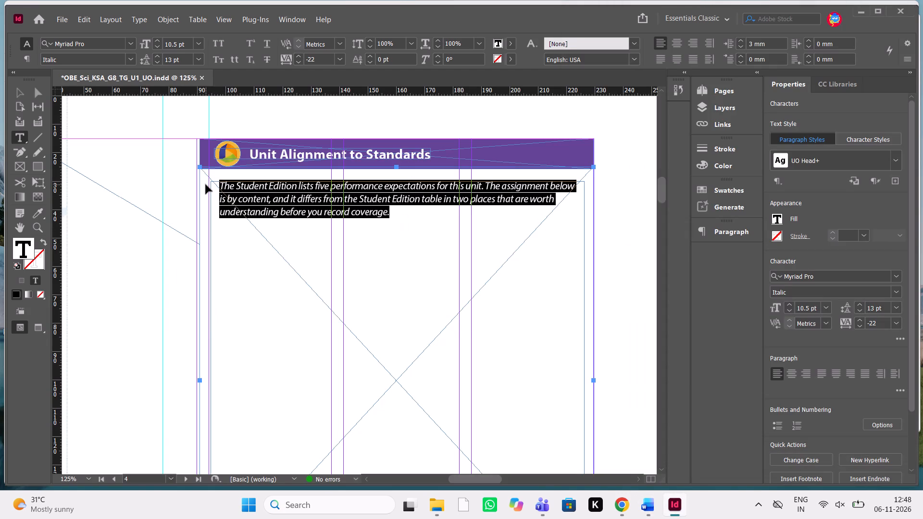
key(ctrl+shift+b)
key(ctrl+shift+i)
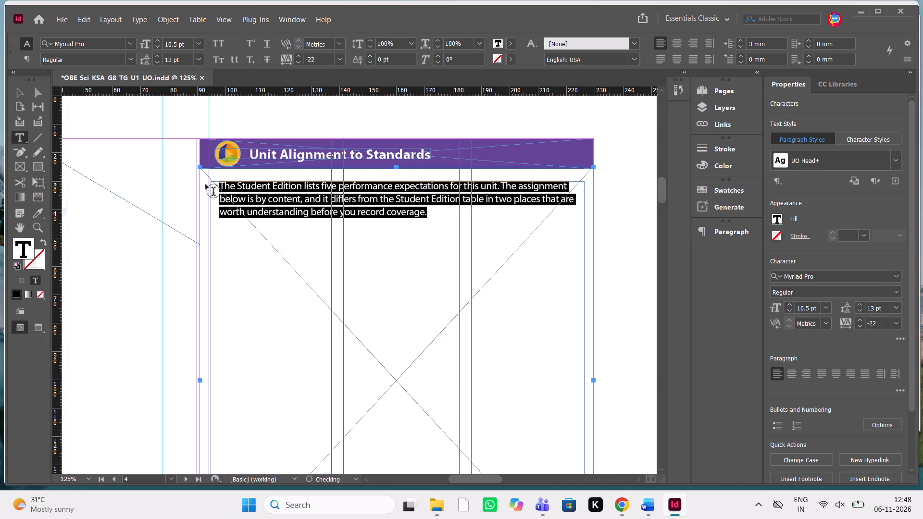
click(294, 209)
Examine page 4's layout around the pasted paragraph and the Unit Alignment to Standards header.
scroll(294, 209, down, 1)
scroll(294, 209, left, 1)
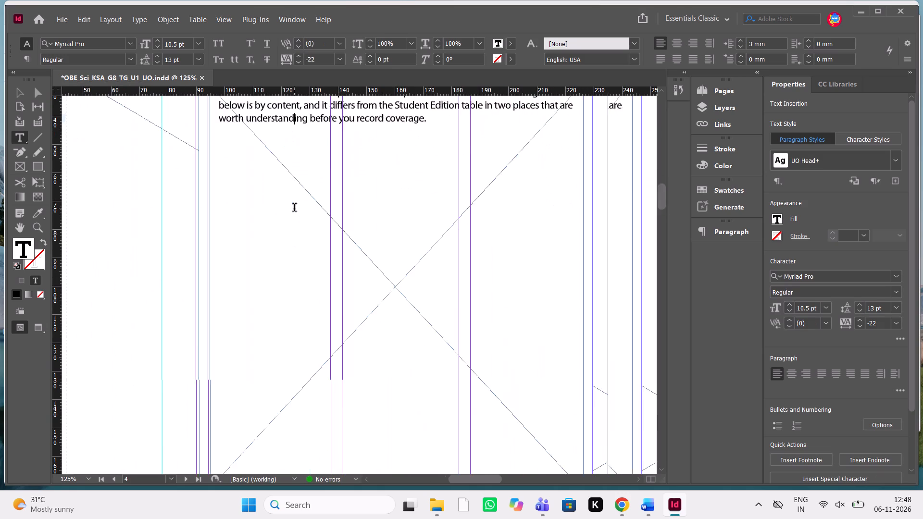
scroll(294, 209, down, 1)
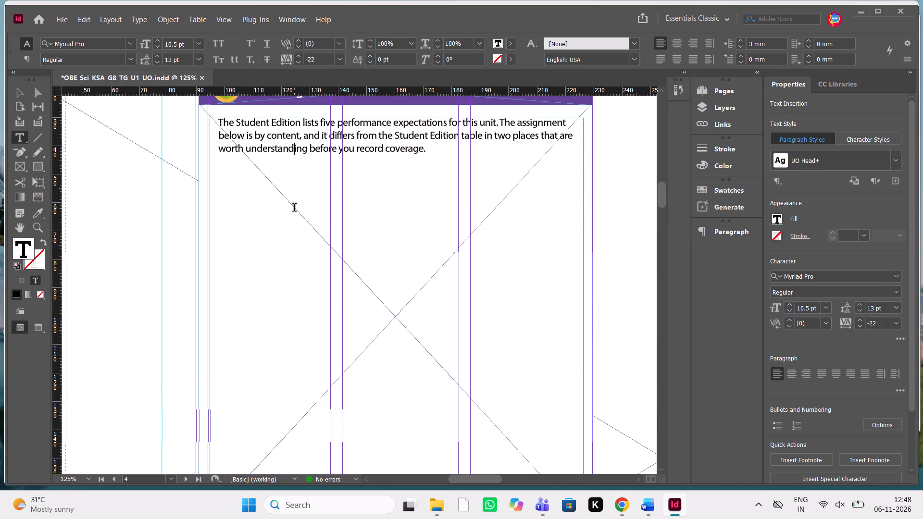
scroll(294, 209, right, 1)
scroll(294, 209, up, 1)
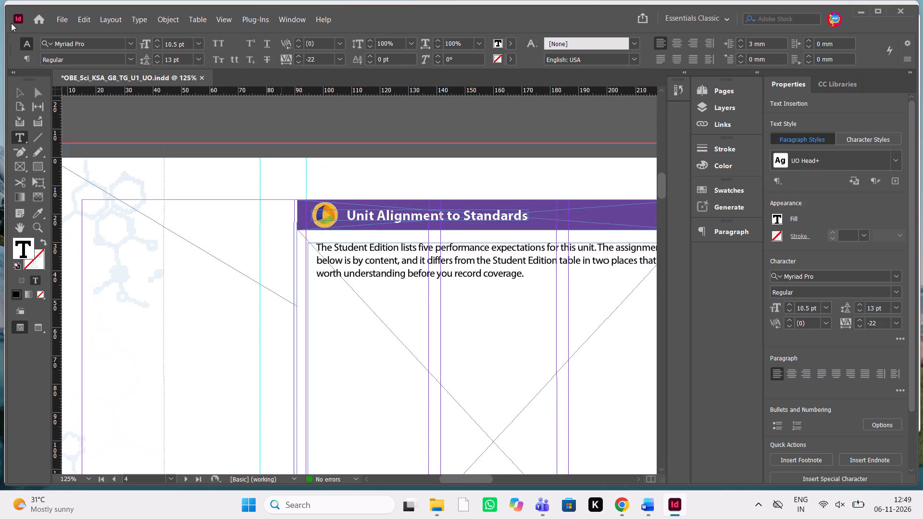
click(25, 95)
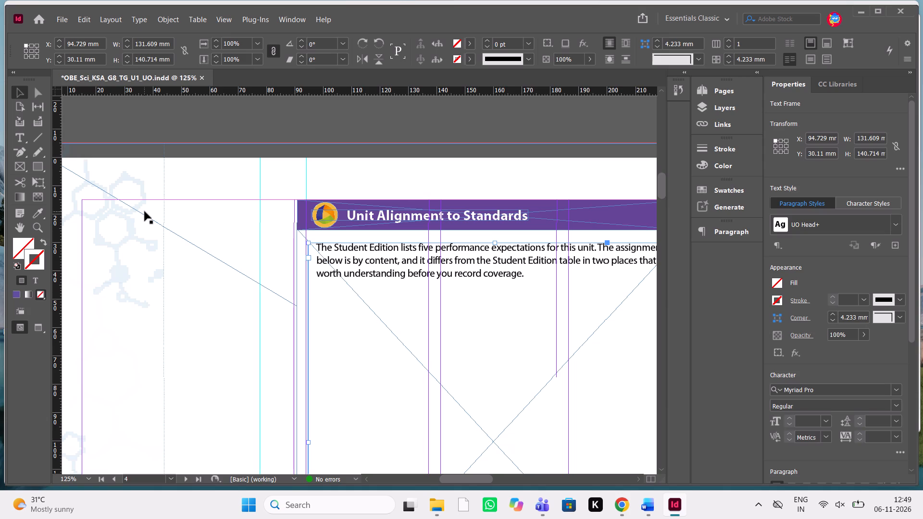
scroll(145, 211, down, 1)
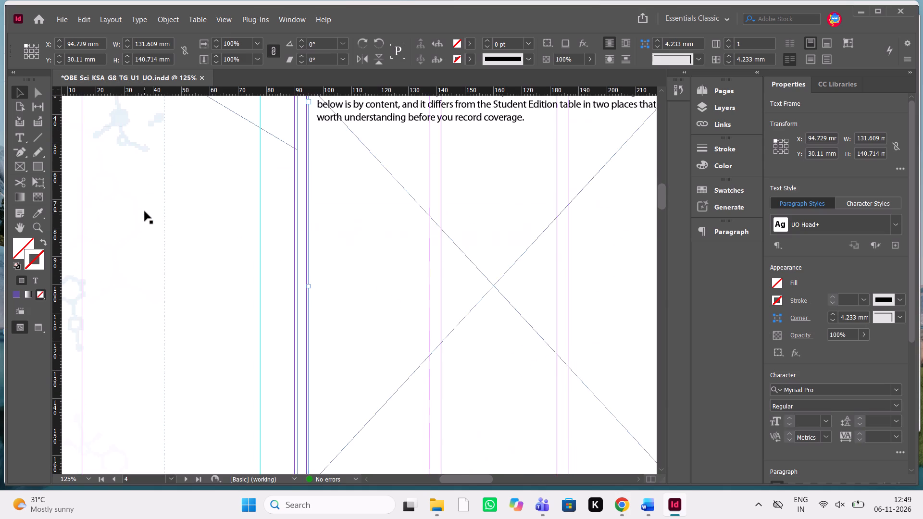
scroll(145, 211, down, 1)
scroll(145, 211, up, 1)
scroll(145, 211, right, 1)
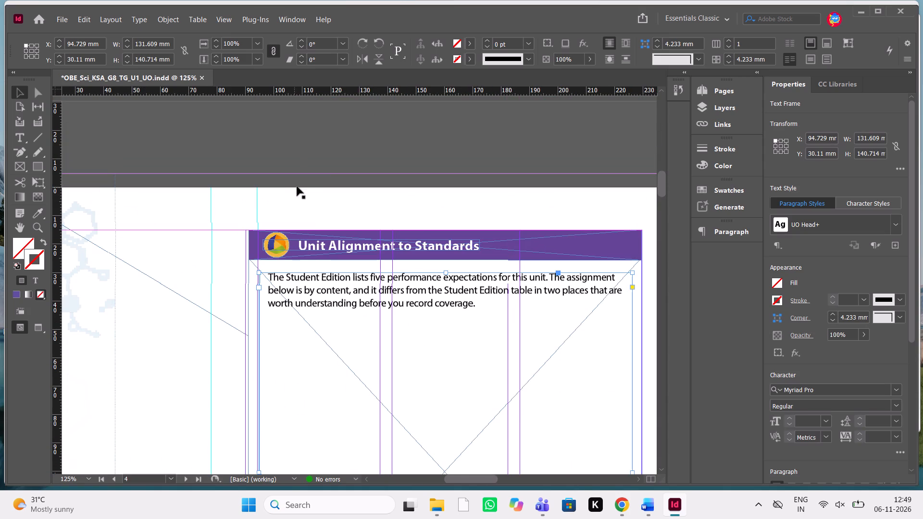
click(330, 162)
scroll(330, 162, down, 1)
scroll(330, 162, left, 1)
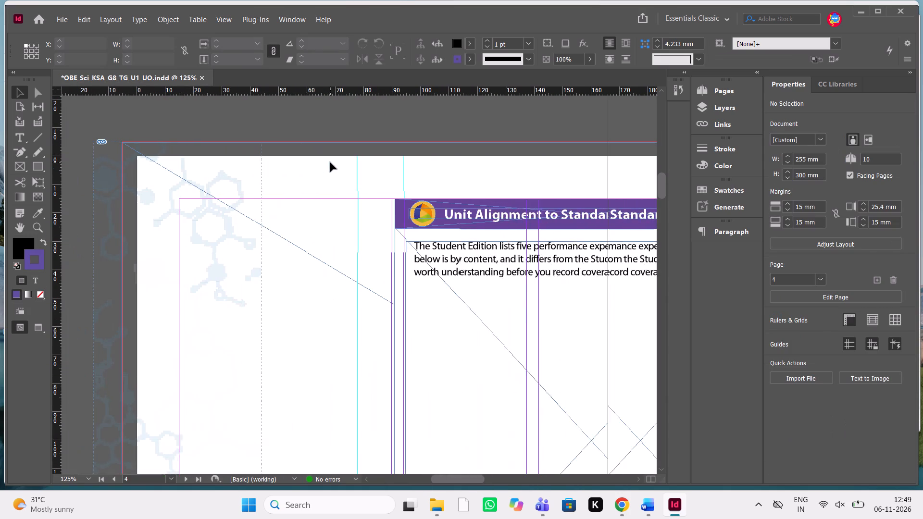
scroll(330, 162, down, 1)
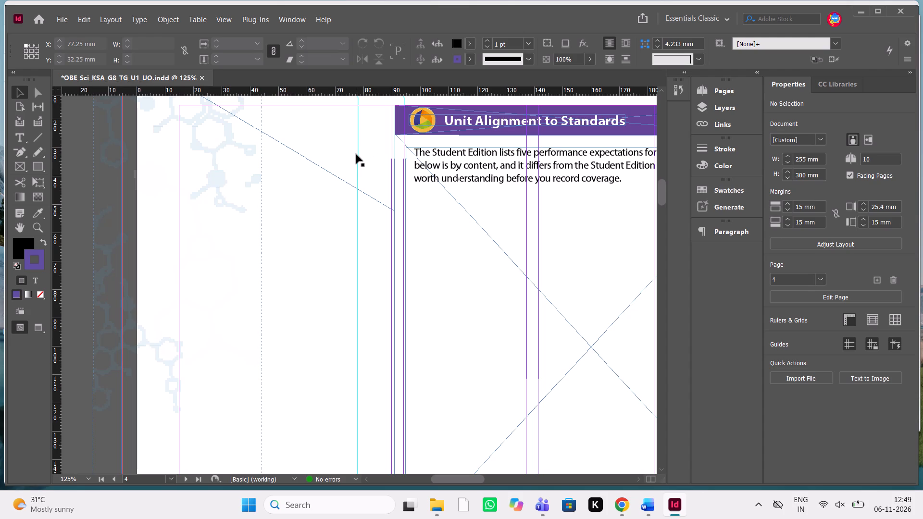
scroll(360, 163, up, 1)
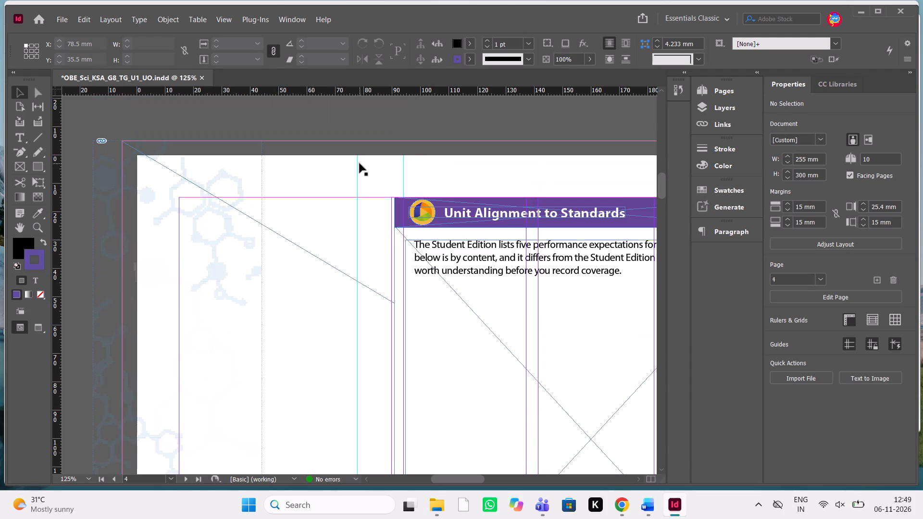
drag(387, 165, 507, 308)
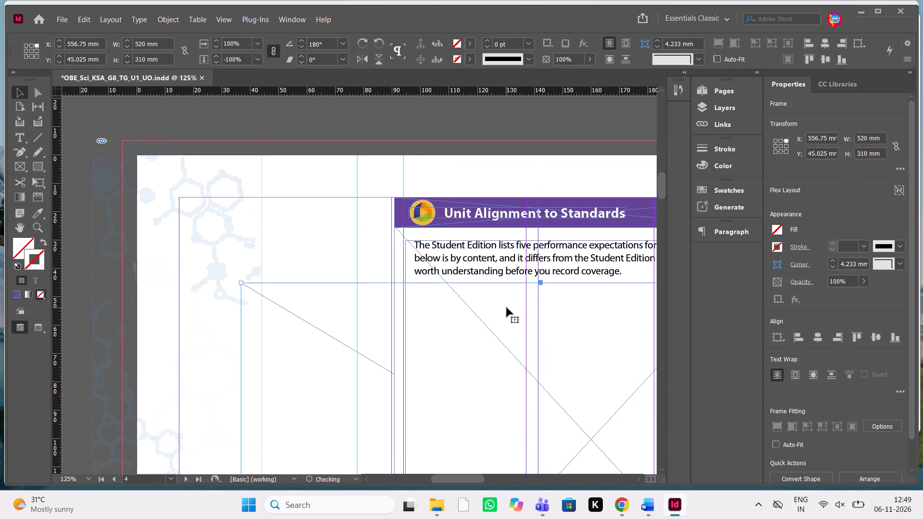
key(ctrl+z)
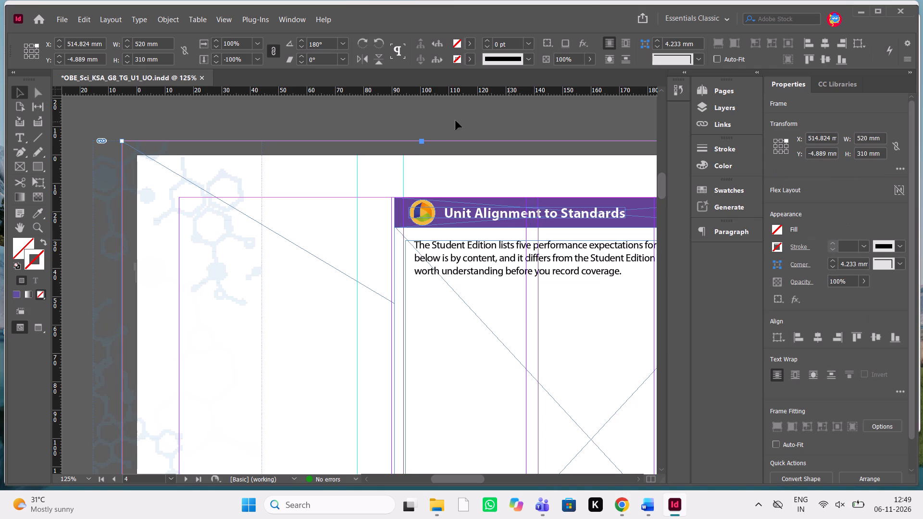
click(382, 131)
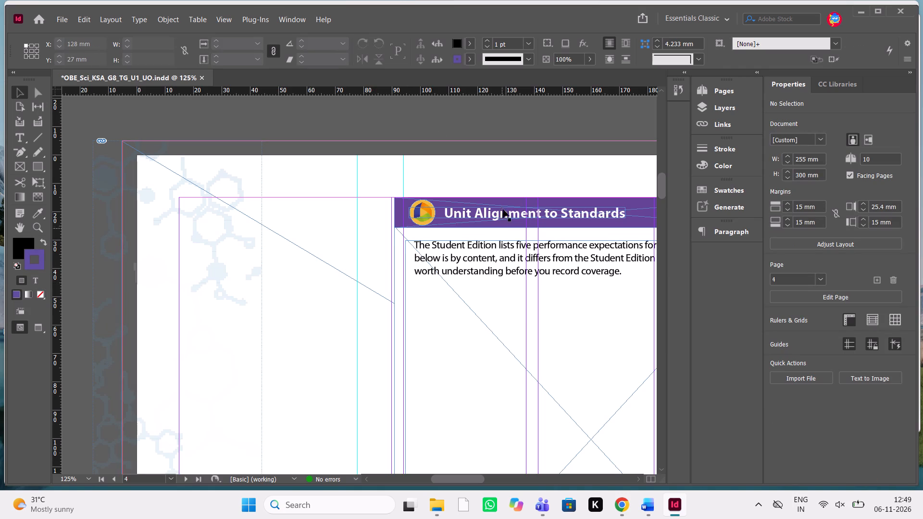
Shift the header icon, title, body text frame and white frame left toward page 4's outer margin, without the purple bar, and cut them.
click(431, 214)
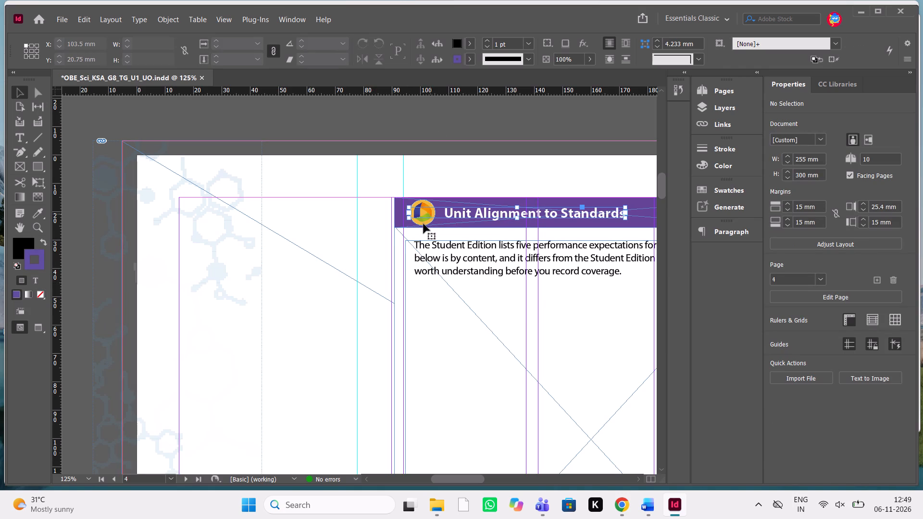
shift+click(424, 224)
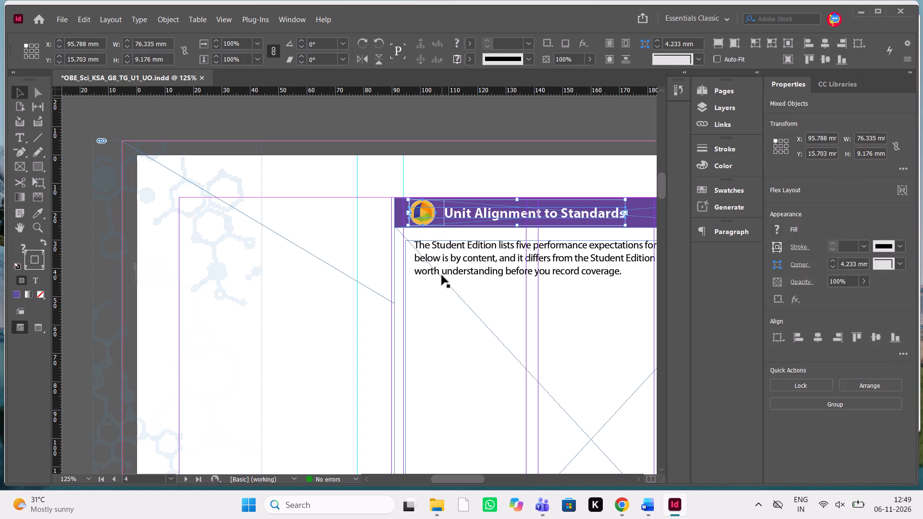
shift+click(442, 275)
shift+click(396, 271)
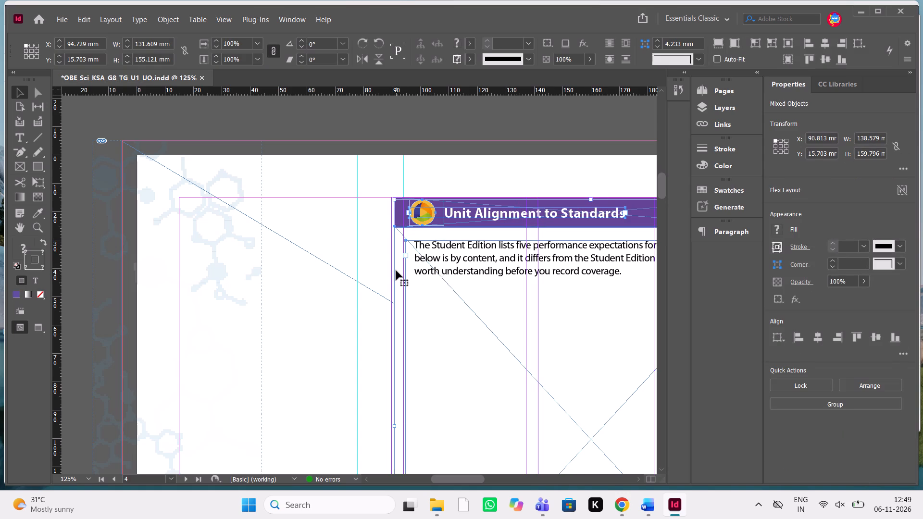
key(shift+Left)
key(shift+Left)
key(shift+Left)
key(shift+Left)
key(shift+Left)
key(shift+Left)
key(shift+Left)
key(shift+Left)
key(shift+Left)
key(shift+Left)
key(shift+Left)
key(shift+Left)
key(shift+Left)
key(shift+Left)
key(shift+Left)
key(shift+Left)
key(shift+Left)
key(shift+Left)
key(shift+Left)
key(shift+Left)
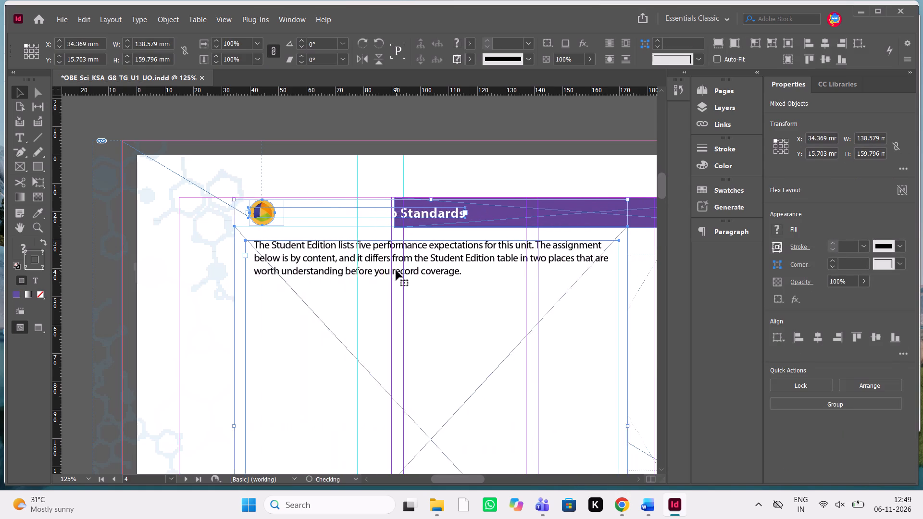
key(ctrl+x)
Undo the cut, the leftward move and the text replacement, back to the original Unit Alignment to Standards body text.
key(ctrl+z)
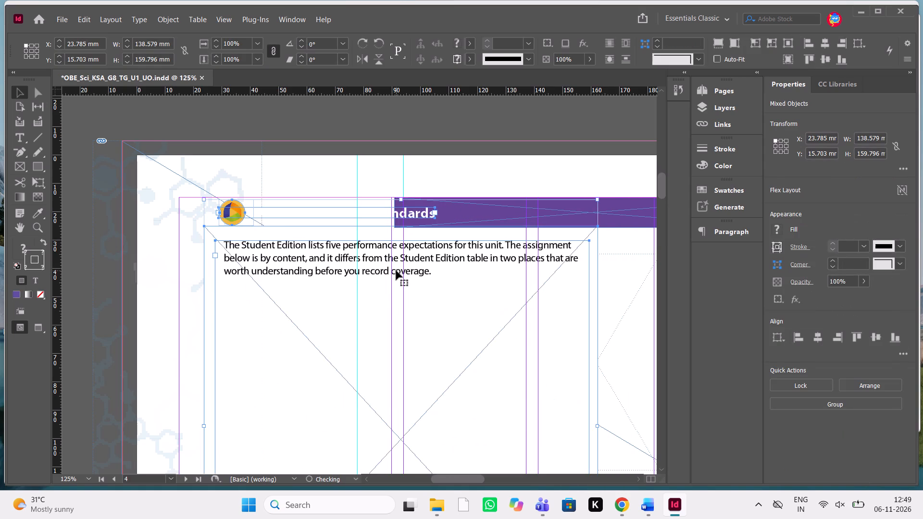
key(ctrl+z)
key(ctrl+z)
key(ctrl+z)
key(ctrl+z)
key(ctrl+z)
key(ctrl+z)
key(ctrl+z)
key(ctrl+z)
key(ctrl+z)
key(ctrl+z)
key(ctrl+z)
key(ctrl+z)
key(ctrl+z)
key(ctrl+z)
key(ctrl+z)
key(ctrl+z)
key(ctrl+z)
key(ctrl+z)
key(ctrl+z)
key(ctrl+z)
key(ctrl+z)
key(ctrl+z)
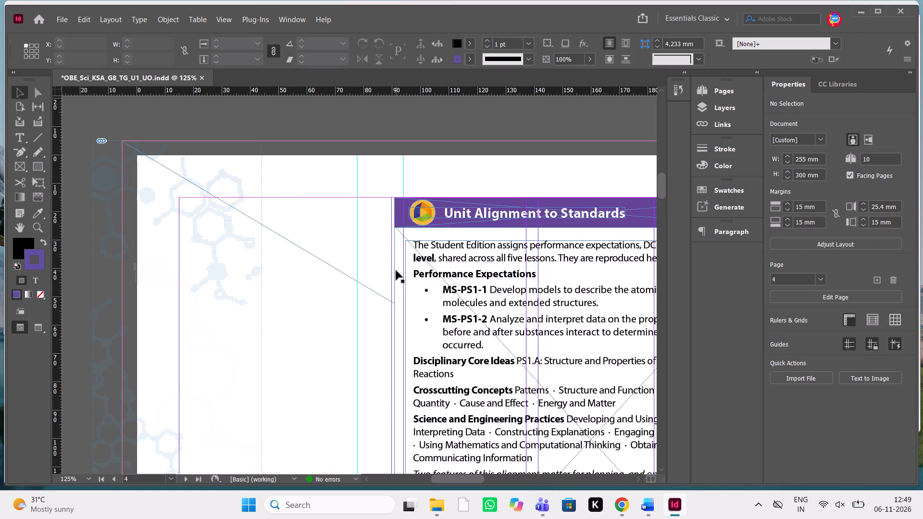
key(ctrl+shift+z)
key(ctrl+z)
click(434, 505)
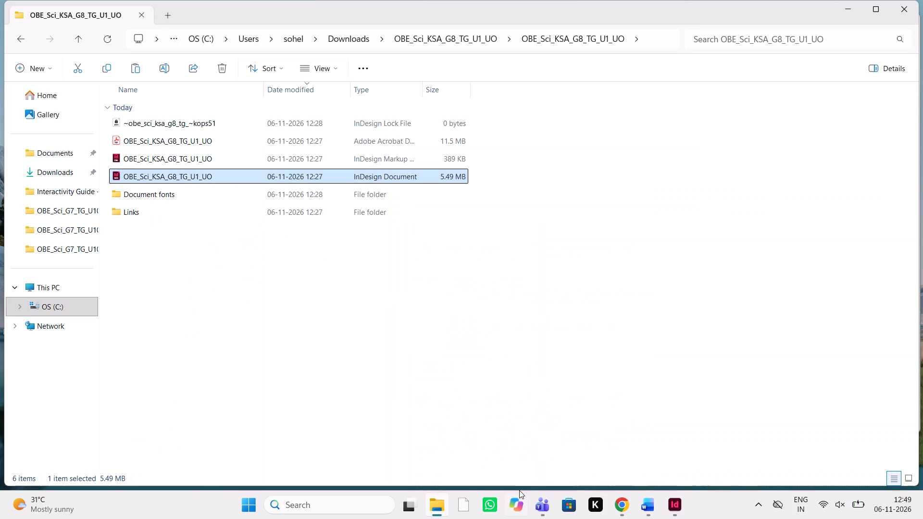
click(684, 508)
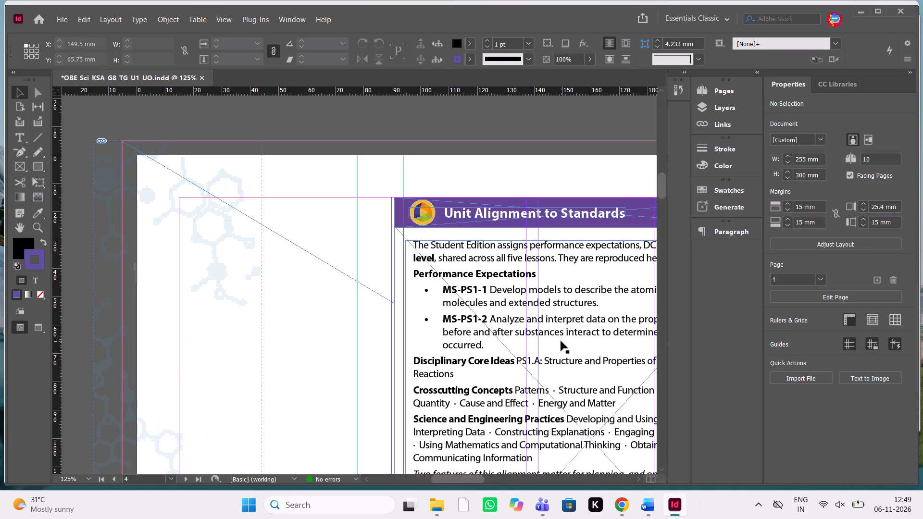
Save the unit opener document under the new name OBE_Sci_KSA_G8_TG_U9_UO in the same folder and close it.
key(ctrl+shift+s)
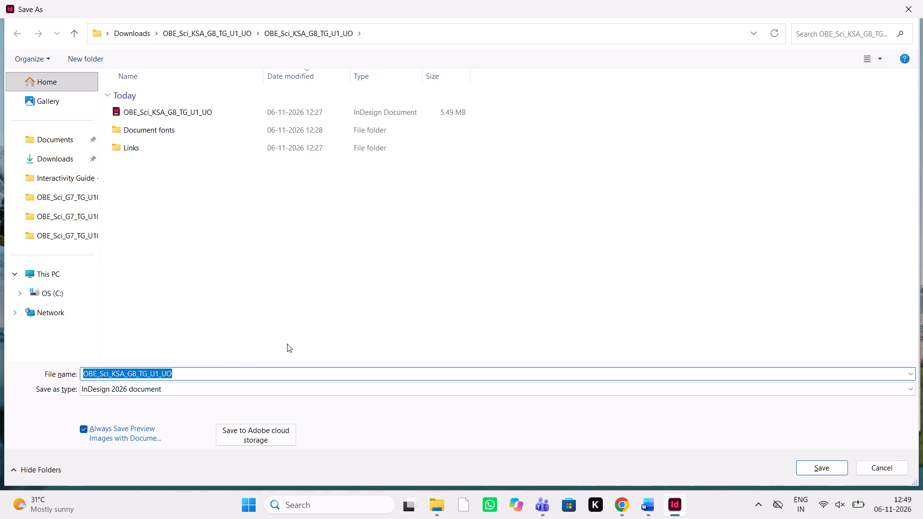
click(156, 373)
key(Delete)
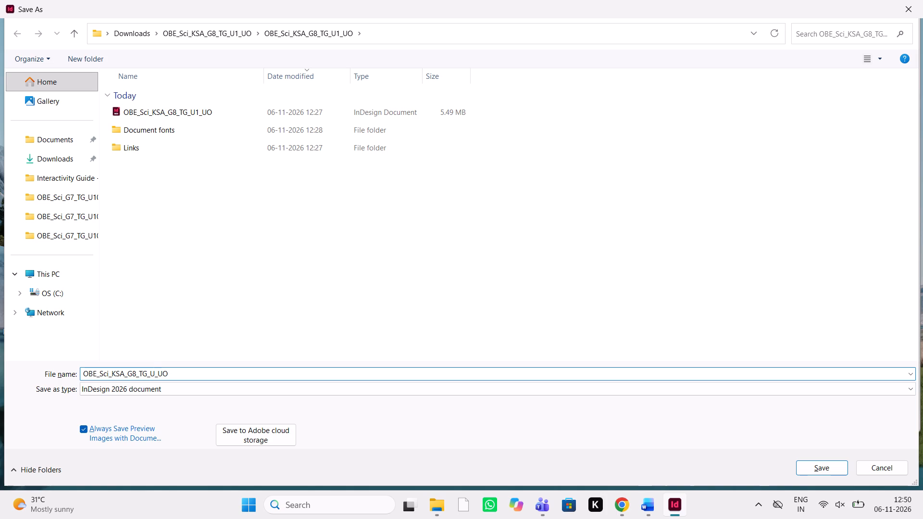
key(9)
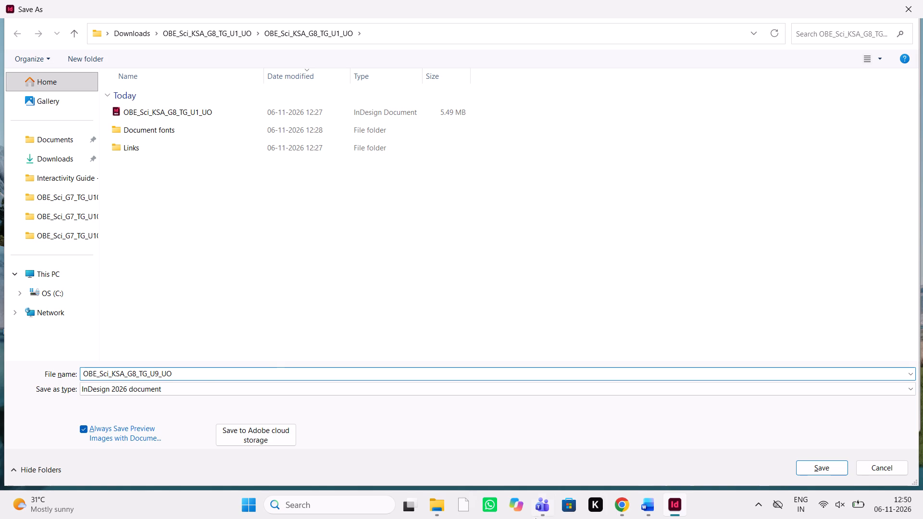
click(828, 465)
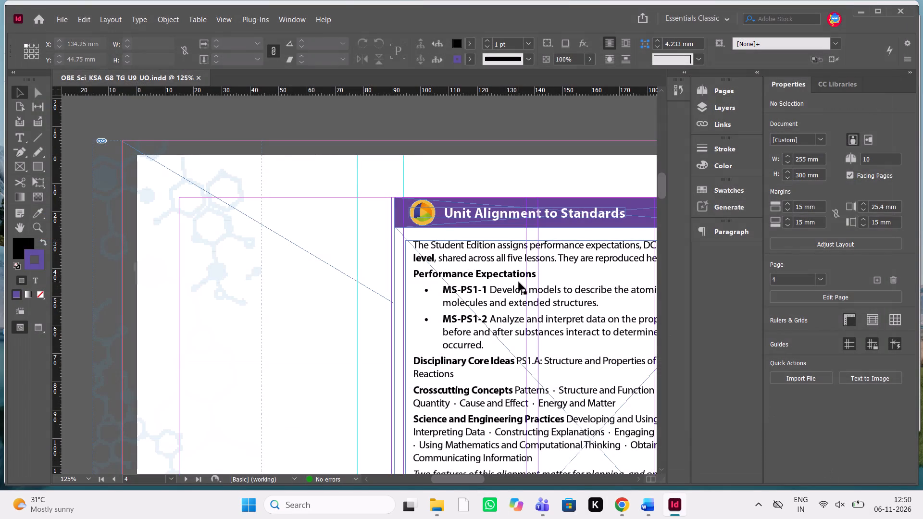
click(199, 76)
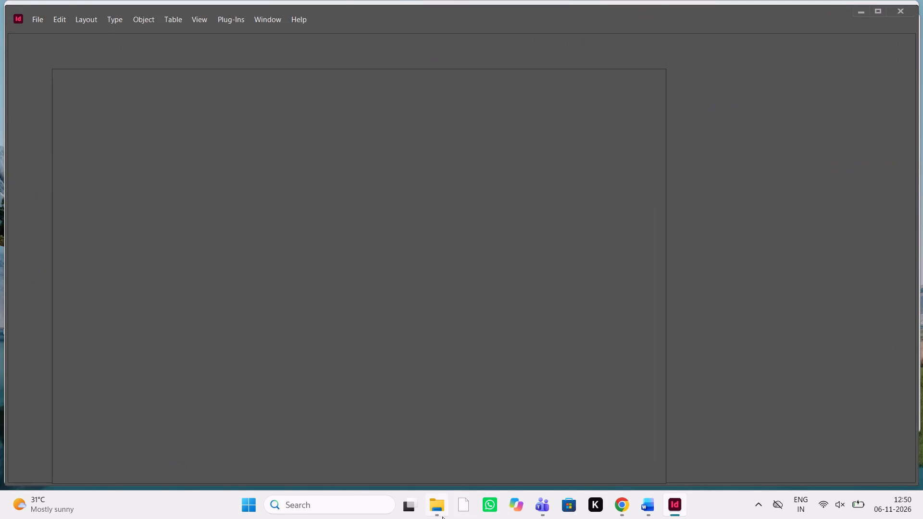
Open the InDesign document OBE_Sci_KSA_G8_TG_U1_UC from its folder under Downloads, updating its modified links.
click(442, 517)
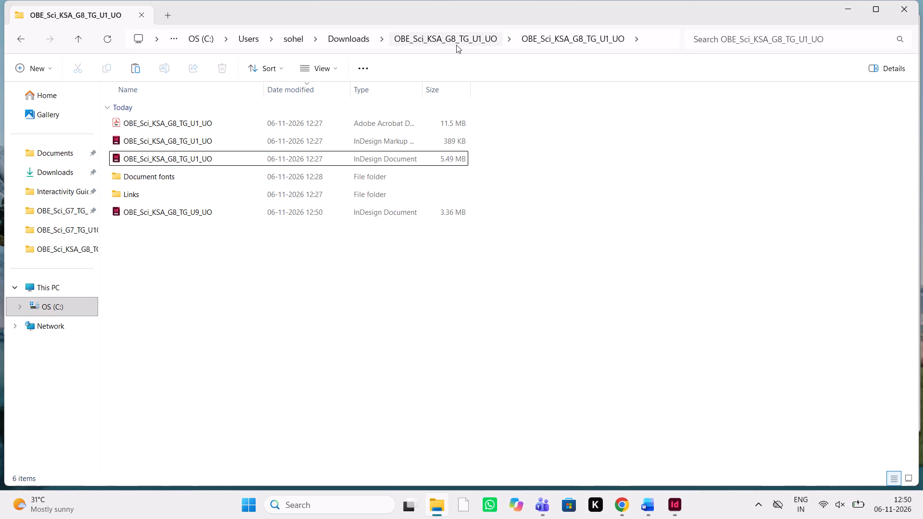
double_click(452, 48)
click(260, 267)
double_click(355, 44)
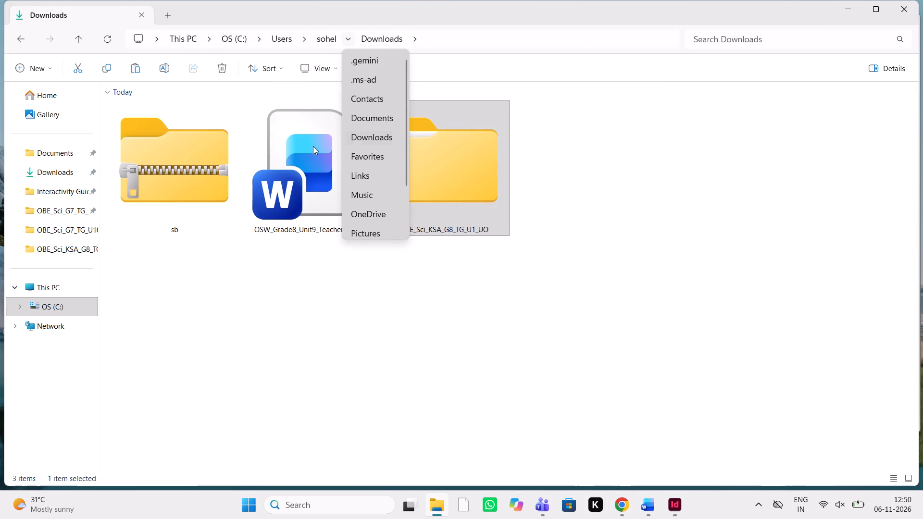
double_click(456, 173)
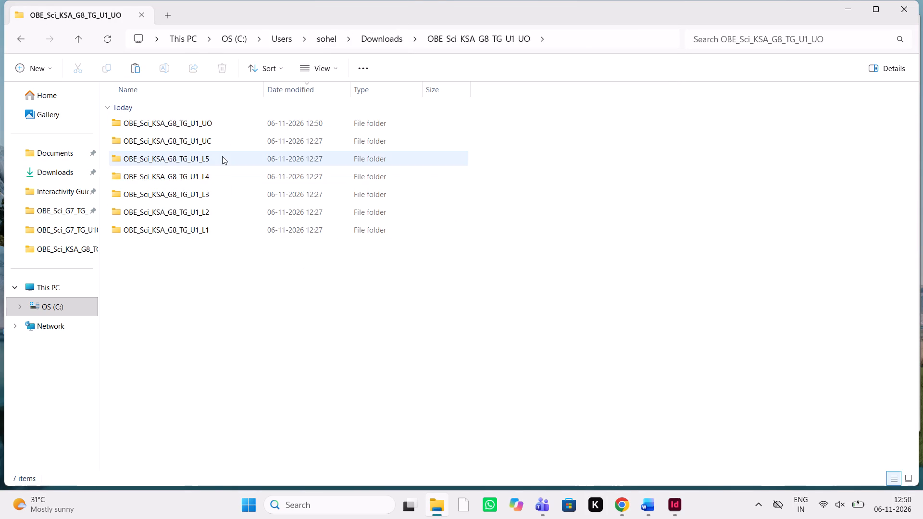
double_click(222, 156)
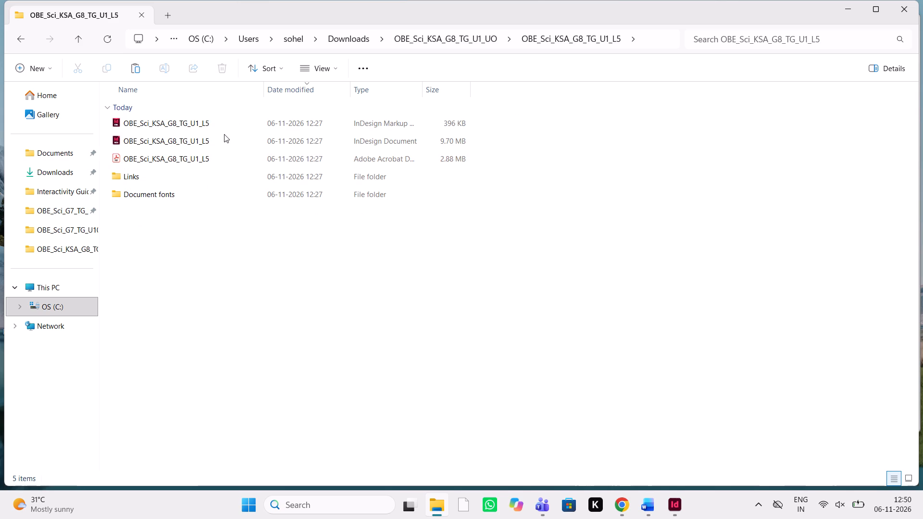
click(224, 139)
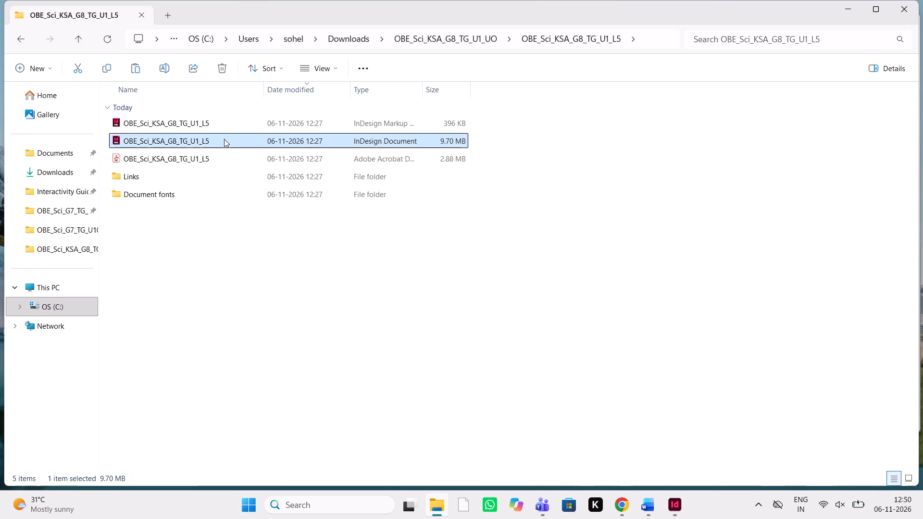
click(449, 39)
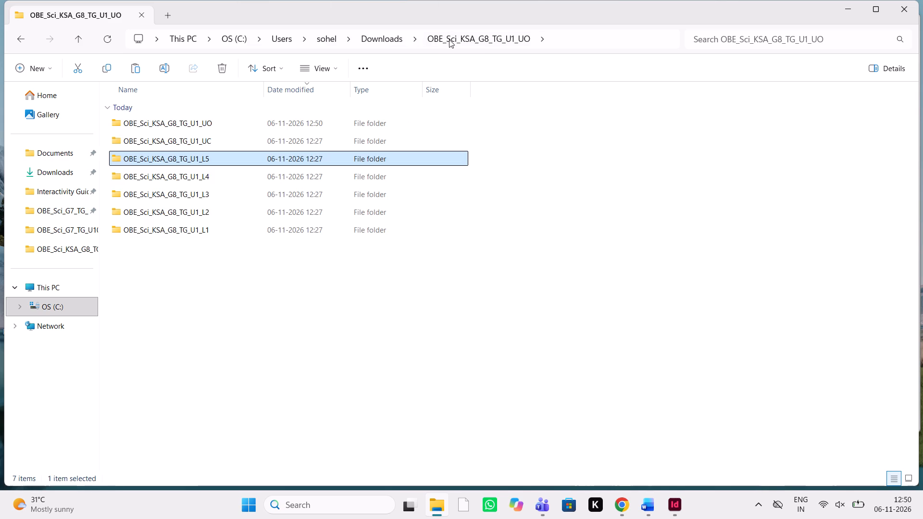
click(203, 137)
key(Return)
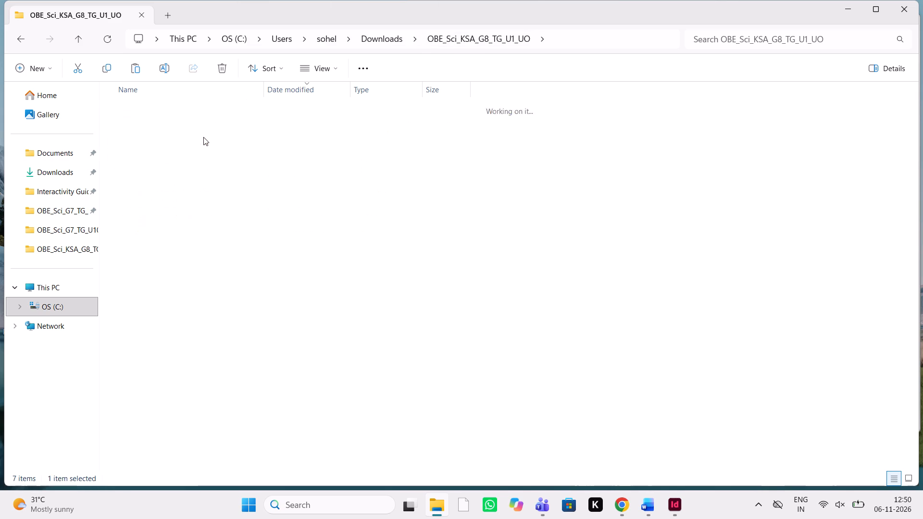
click(245, 145)
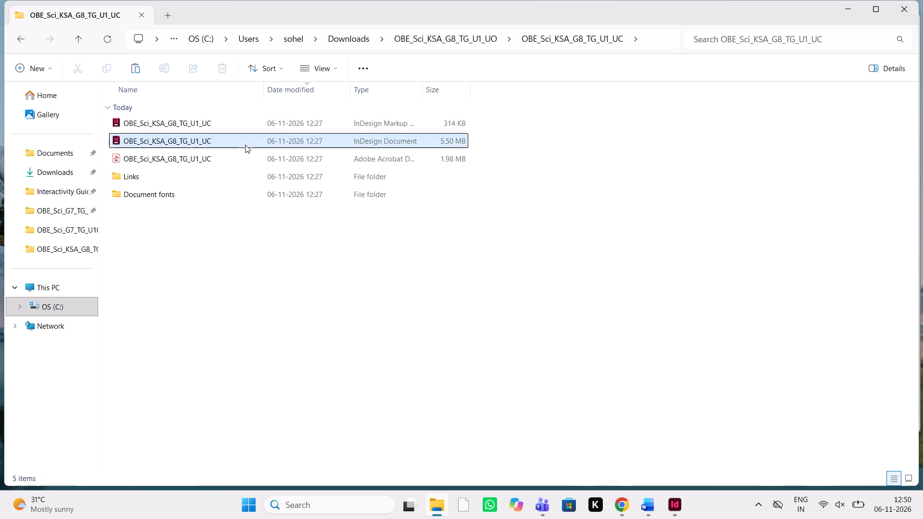
key(Return)
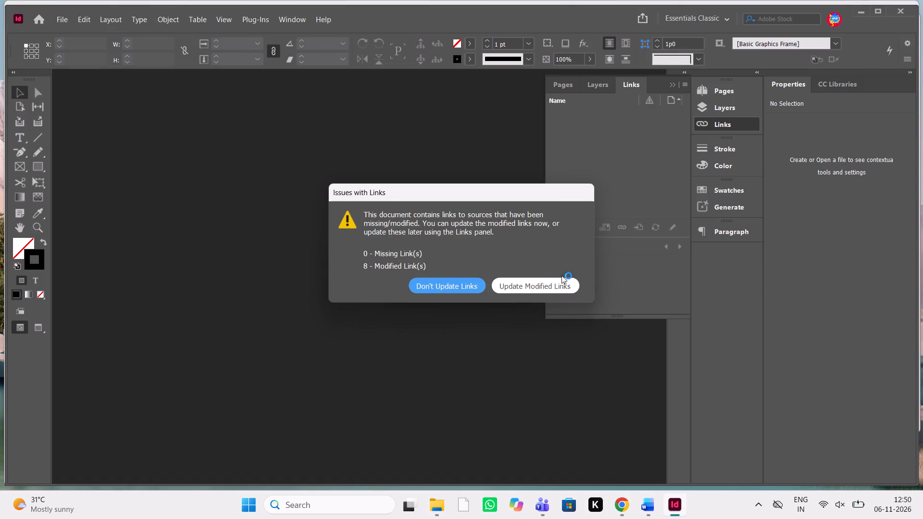
click(540, 284)
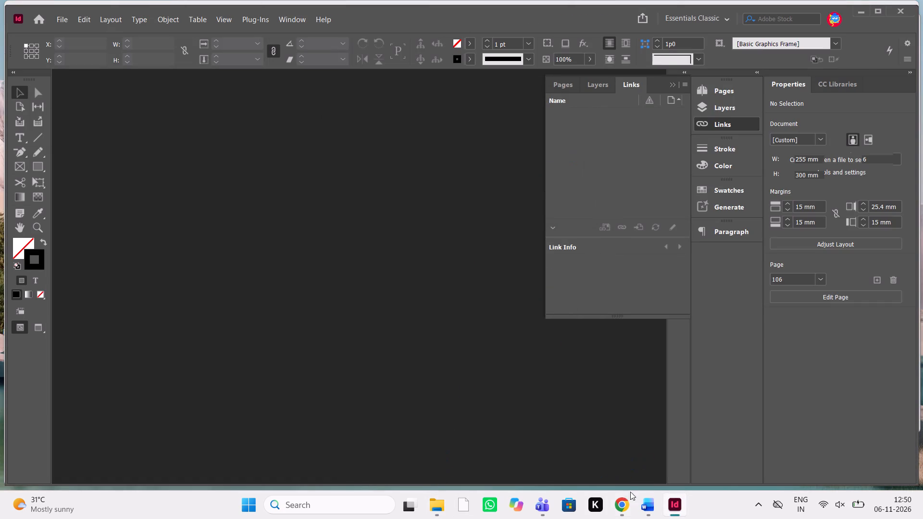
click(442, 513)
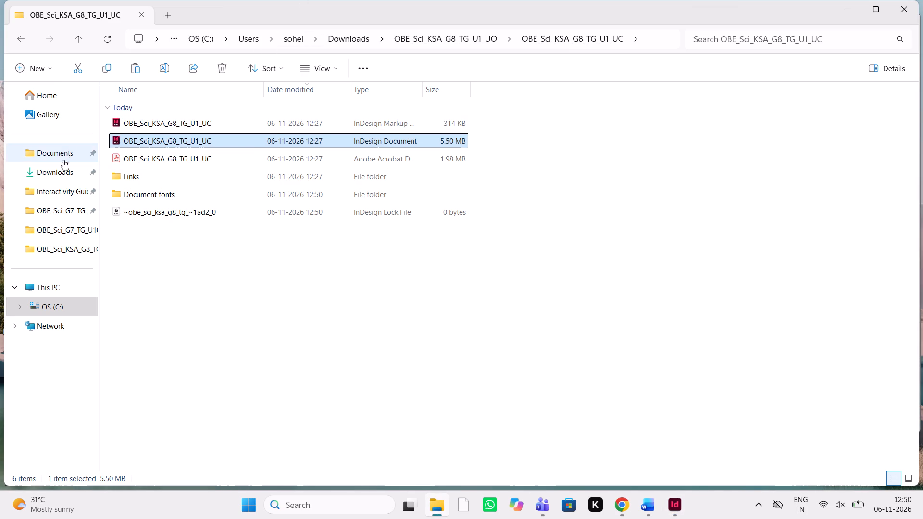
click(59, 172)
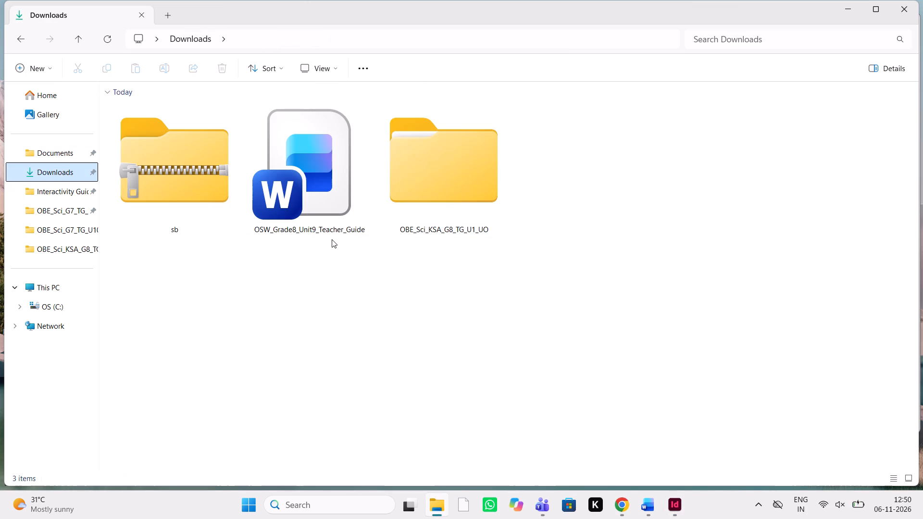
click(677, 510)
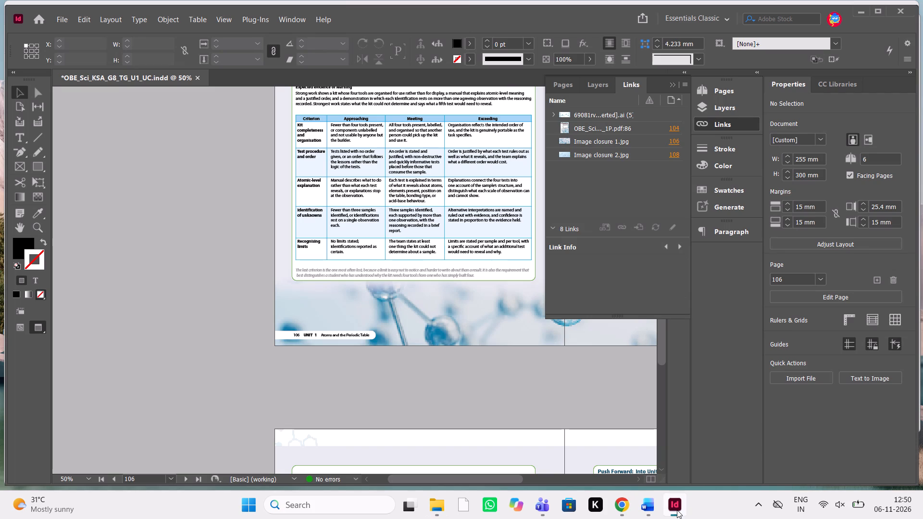
Examine the Unit 1 Wrap-Up spreads from page 104 onward, with the guides and frame edges shown.
scroll(437, 270, up, 8)
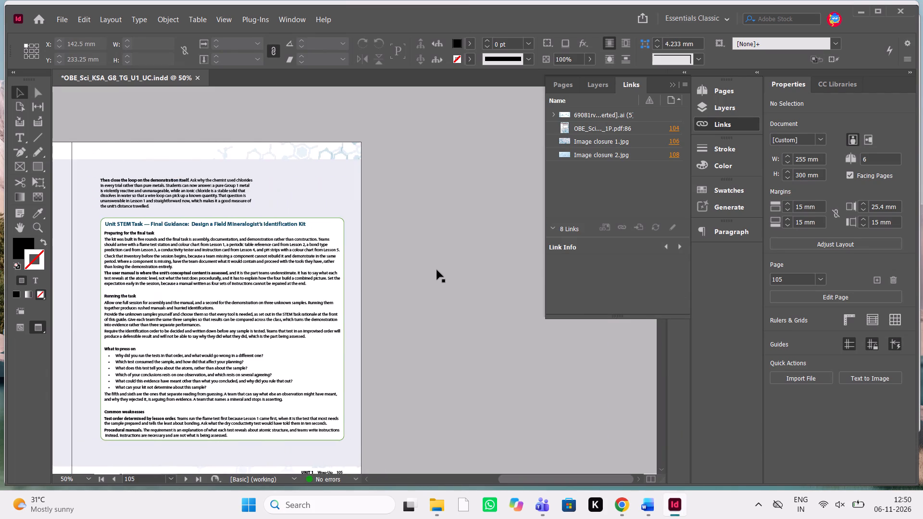
scroll(437, 270, right, 1)
click(674, 85)
scroll(489, 100, right, 1)
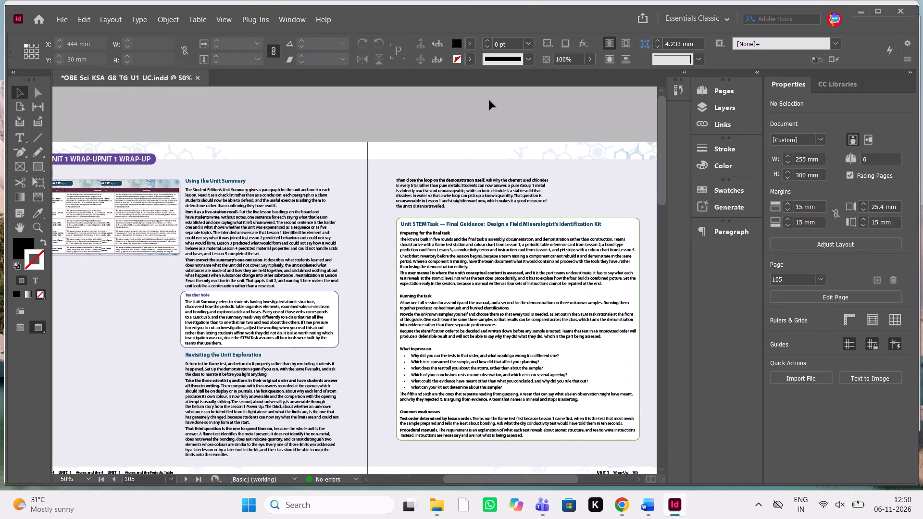
scroll(489, 100, right, 1)
click(87, 156)
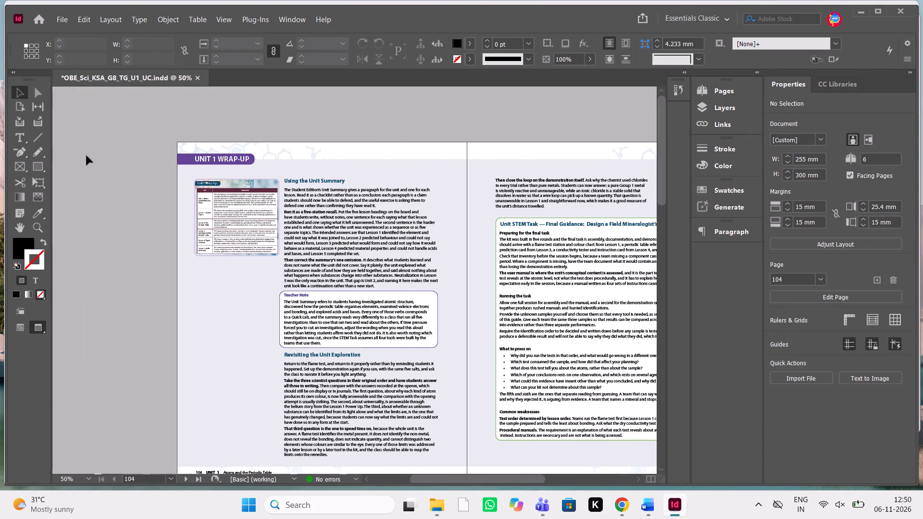
key(w)
scroll(87, 156, left, 1)
scroll(87, 156, down, 3)
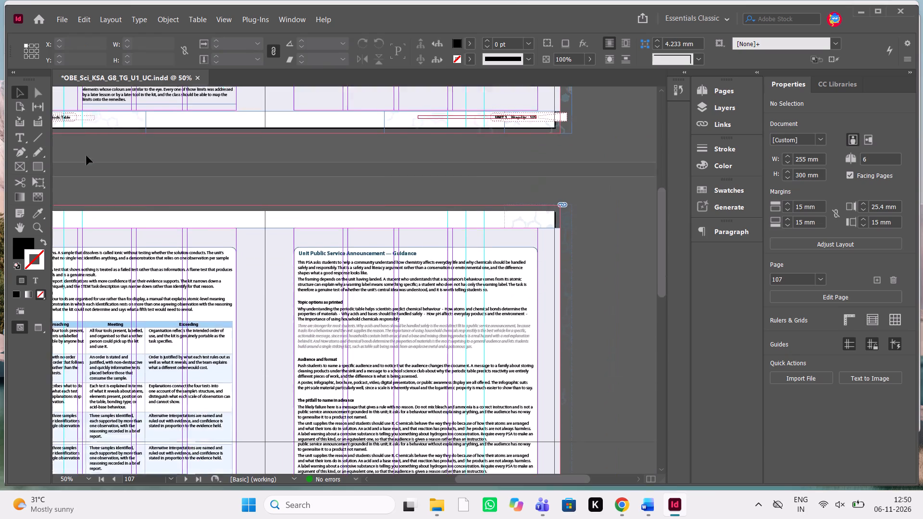
scroll(87, 156, down, 8)
scroll(87, 156, up, 4)
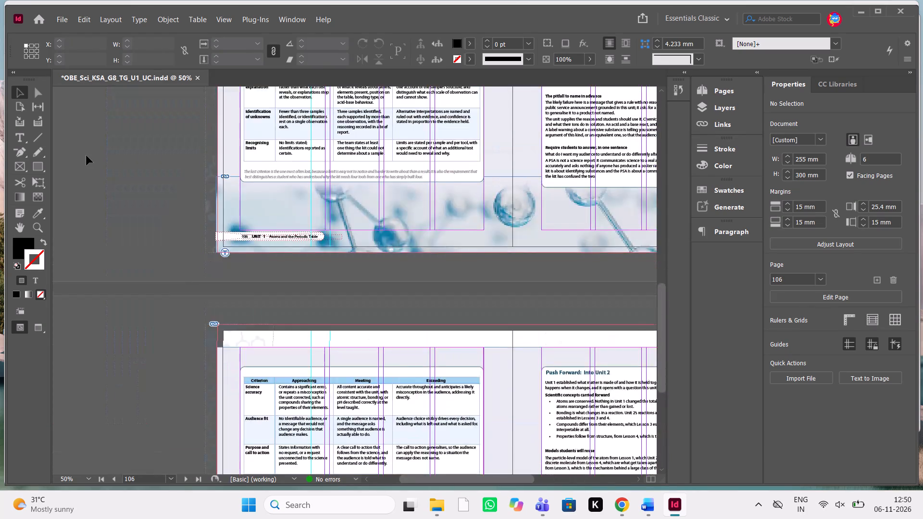
scroll(87, 156, up, 9)
Delete the placed Unit 1 Wrap-Up summary image on page 104, leaving its rounded frame empty.
key(ctrl+equal)
key(ctrl+equal)
key(ctrl+equal)
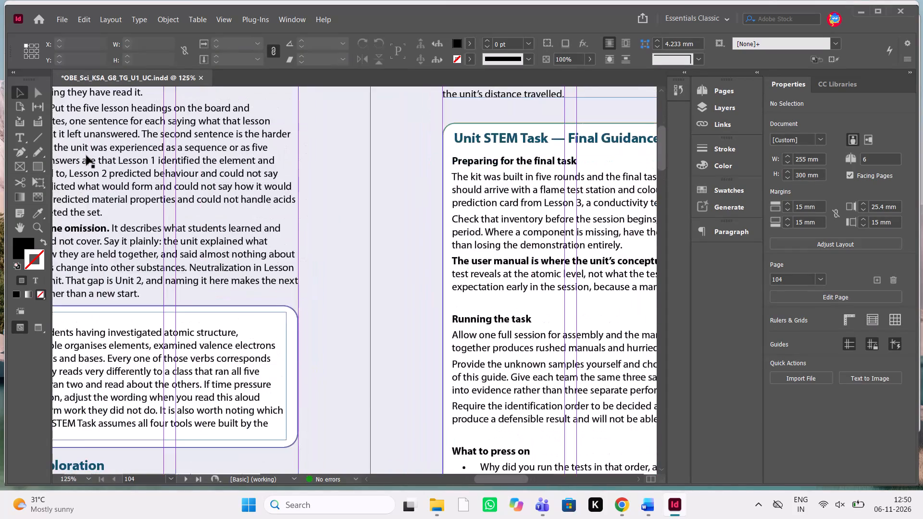
scroll(87, 156, right, 2)
scroll(87, 156, up, 1)
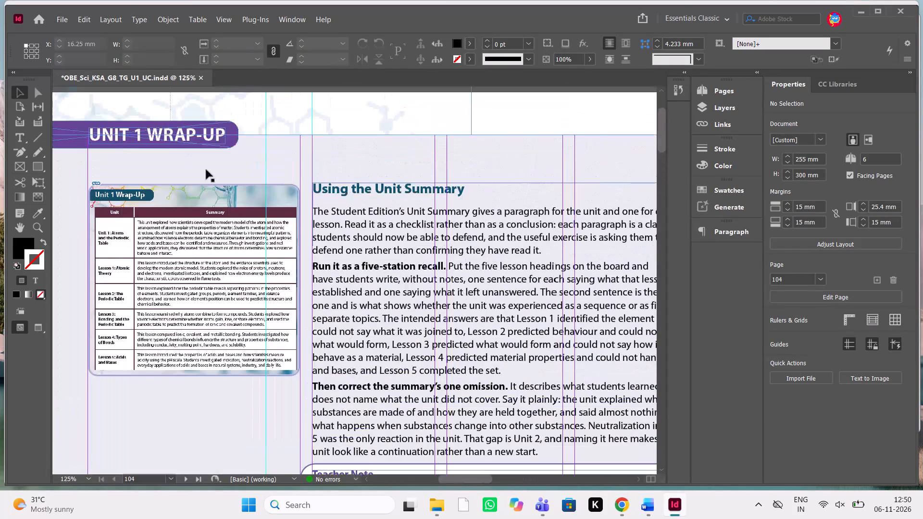
click(193, 279)
key(Delete)
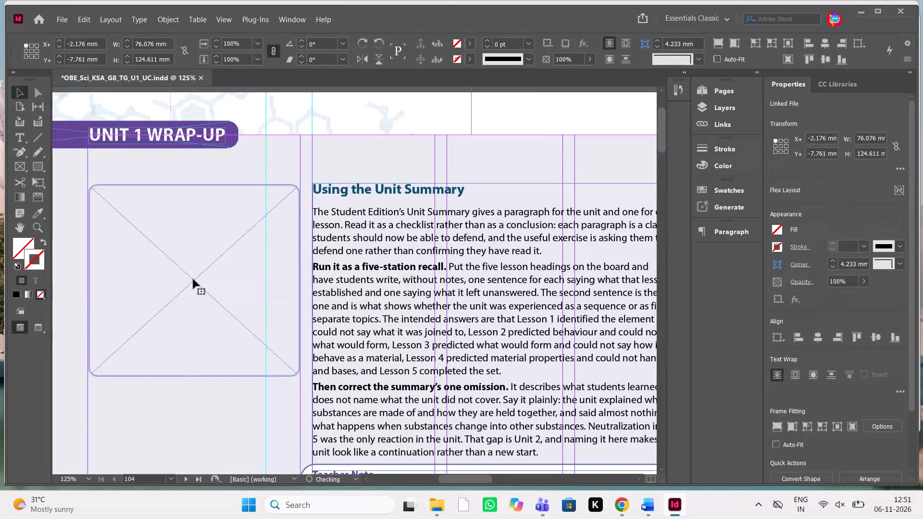
Change the unit number in page 104's purple wrap-up title to 8.
scroll(193, 279, left, 1)
scroll(193, 279, right, 2)
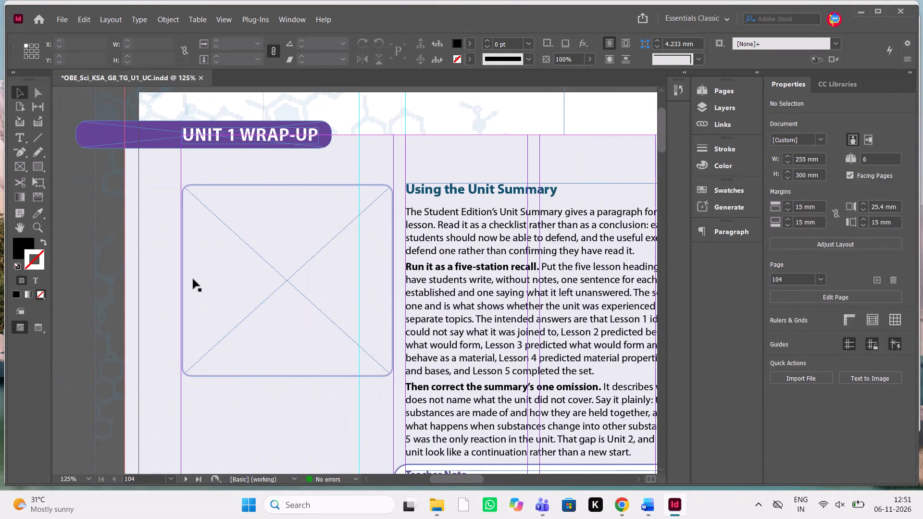
triple_click(240, 132)
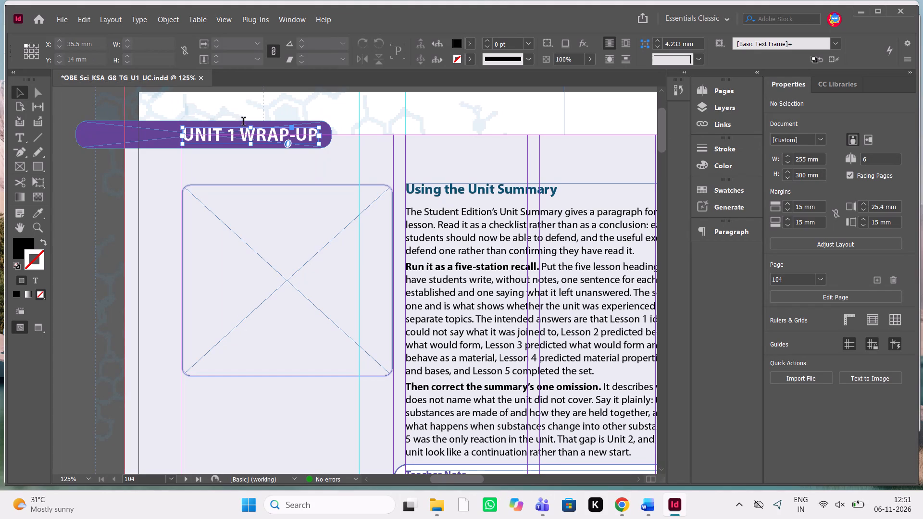
click(232, 127)
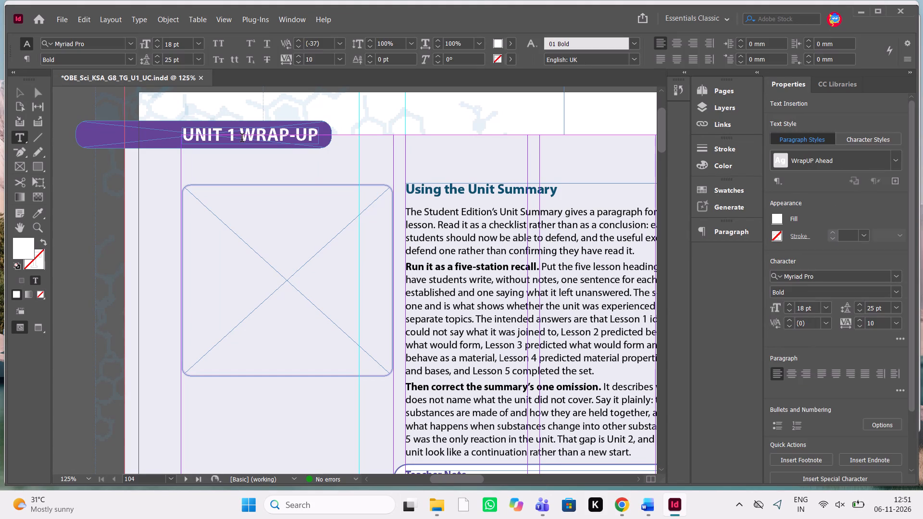
click(242, 139)
key(Left)
key(BackSpace)
key(8)
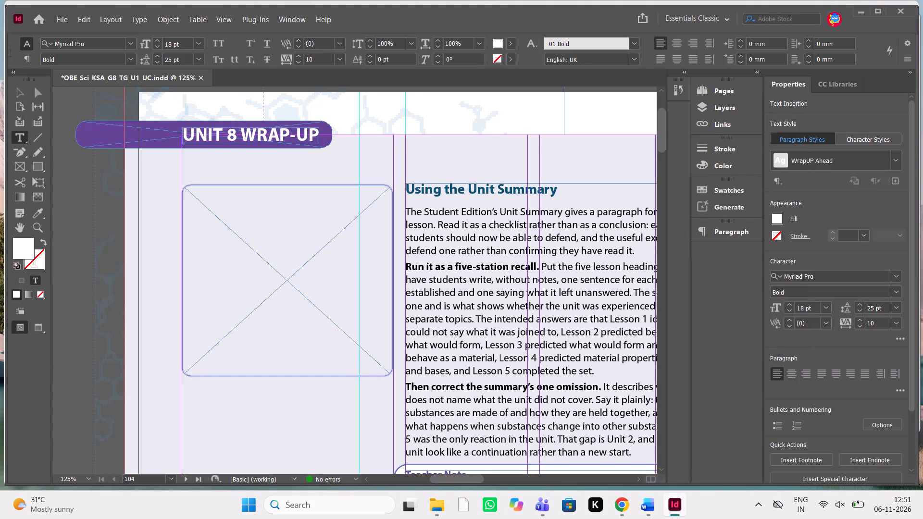
Change the unit number in page 104's purple wrap-up title to 9.
key(BackSpace)
key(9)
Switch to the Word manuscript and copy the body paragraphs under Using the Unit Summary in the UNIT 9 WRAP-UP section.
scroll(399, 161, left, 1)
scroll(399, 161, down, 1)
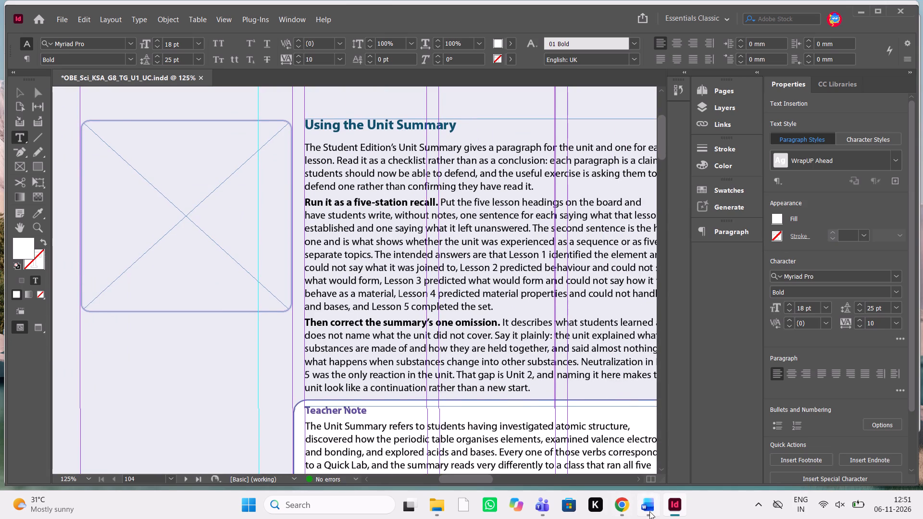
click(649, 511)
scroll(658, 323, down, 18)
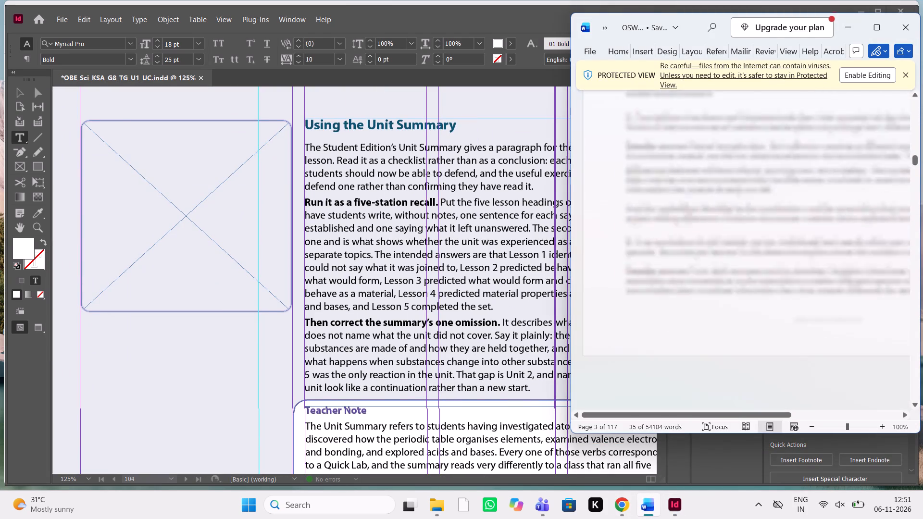
scroll(658, 323, down, 17)
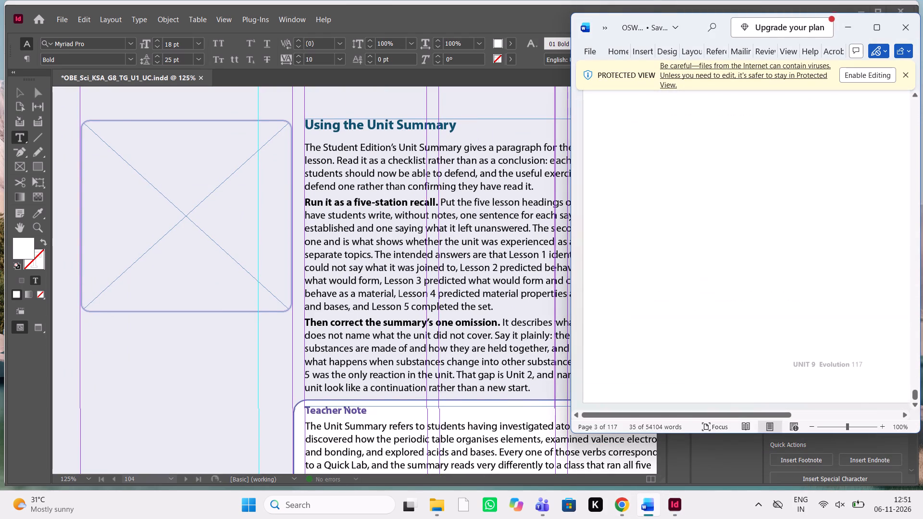
scroll(719, 263, up, 11)
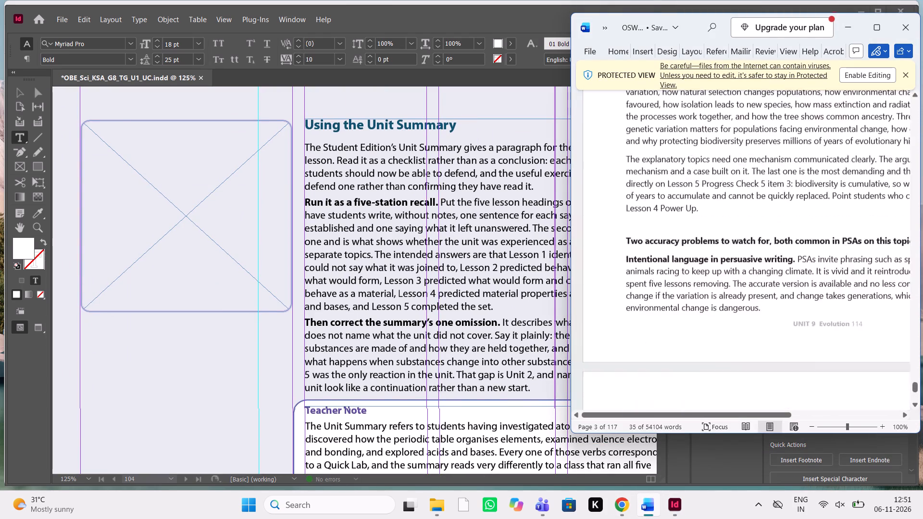
scroll(719, 263, up, 14)
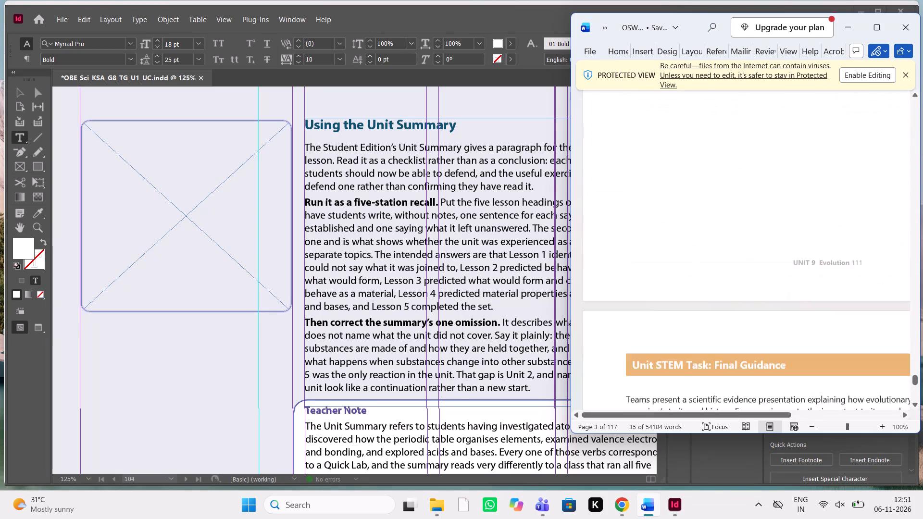
scroll(719, 263, up, 1)
scroll(719, 263, down, 1)
scroll(719, 263, up, 8)
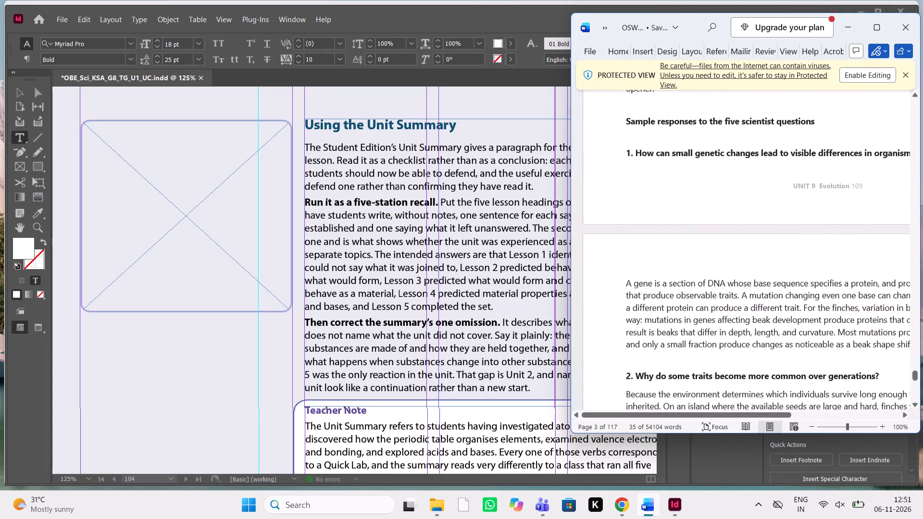
scroll(719, 263, up, 7)
scroll(719, 263, down, 2)
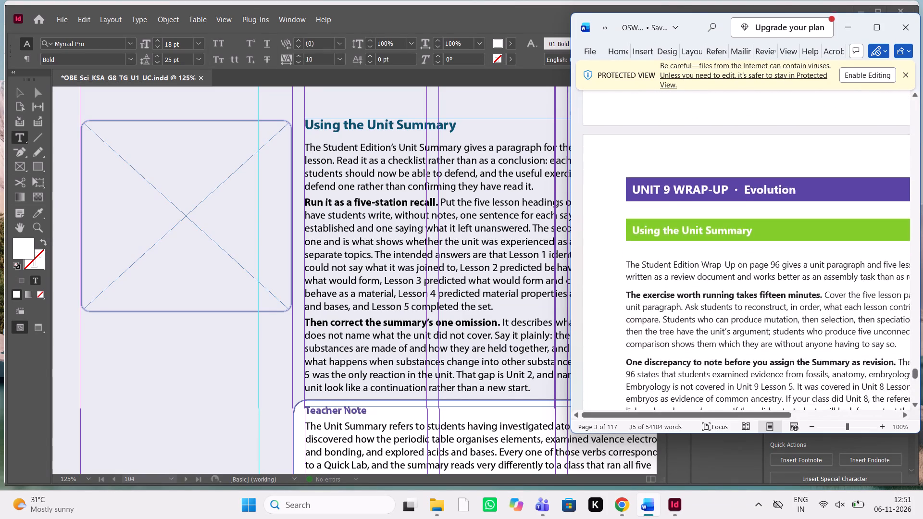
scroll(719, 263, down, 1)
drag(871, 245, 639, 331)
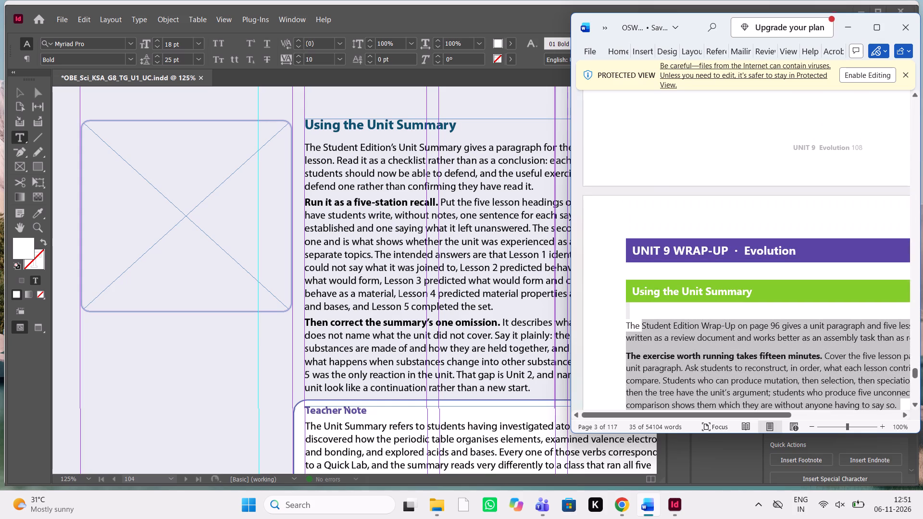
drag(639, 331, 628, 324)
key(ctrl+c)
key(ctrl+c)
key(ctrl+c)
In InDesign, replace the body text under page 104's Using the Unit Summary heading with the copied Unit 9 paragraphs, keeping the heading.
click(416, 335)
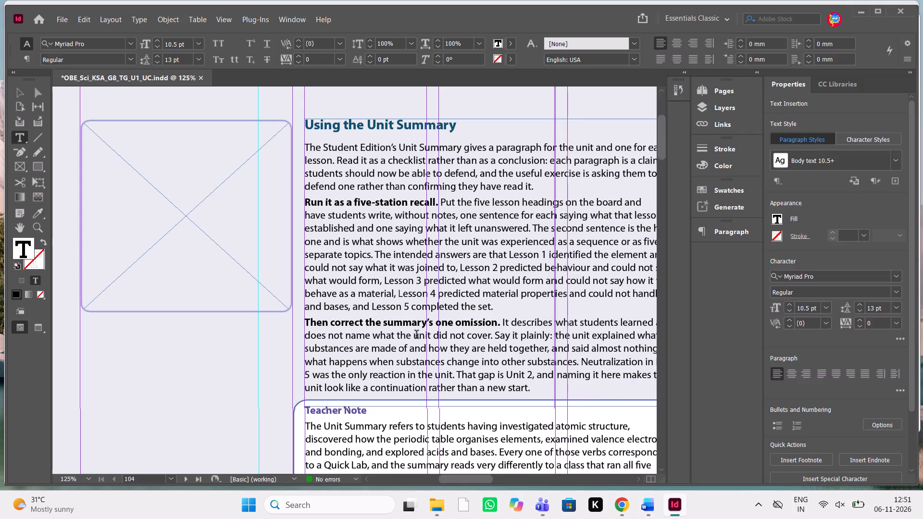
drag(543, 386, 295, 161)
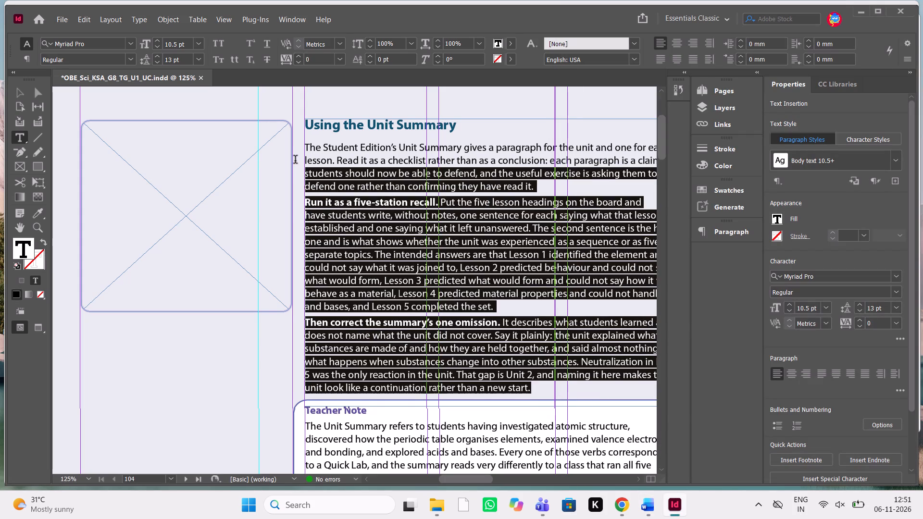
drag(295, 161, 296, 126)
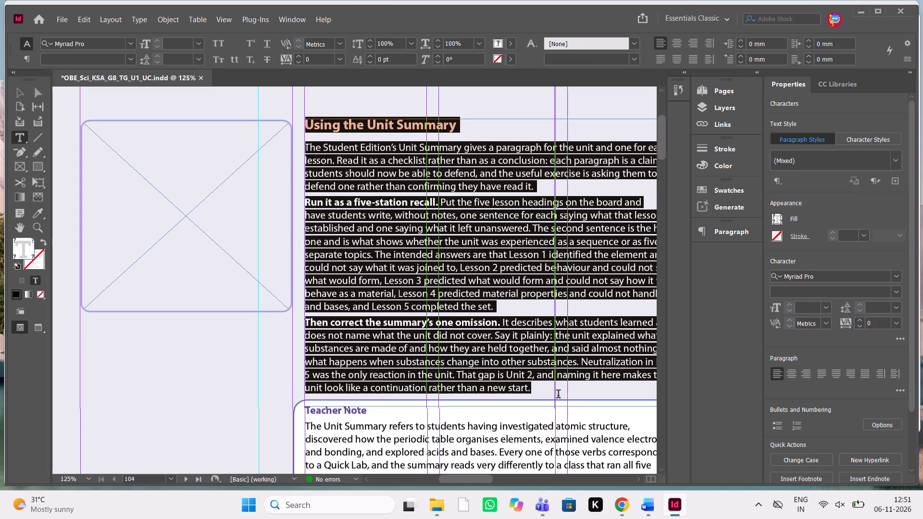
drag(558, 395, 299, 153)
key(ctrl+v)
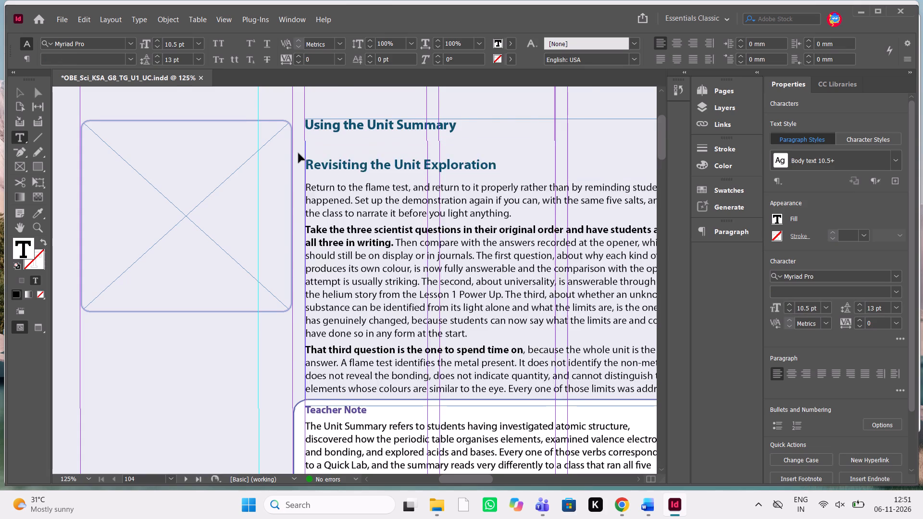
scroll(445, 201, up, 1)
scroll(445, 201, left, 1)
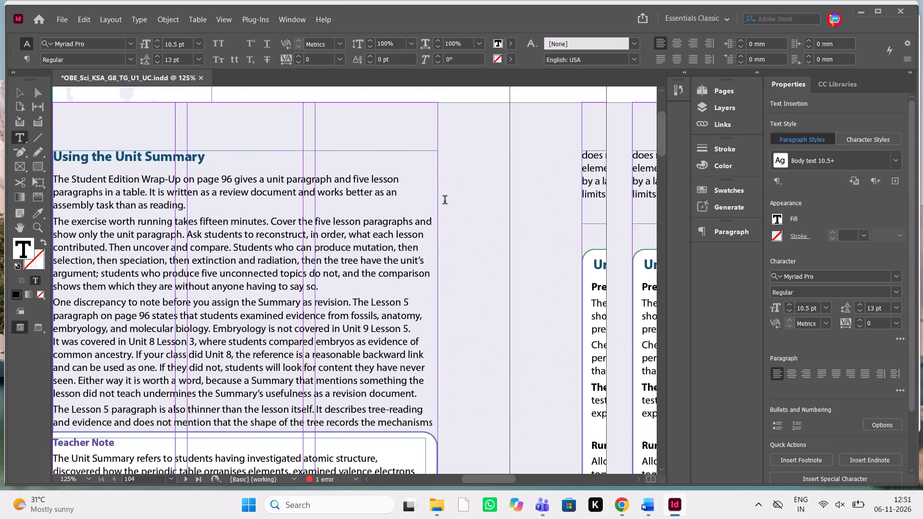
scroll(445, 201, down, 1)
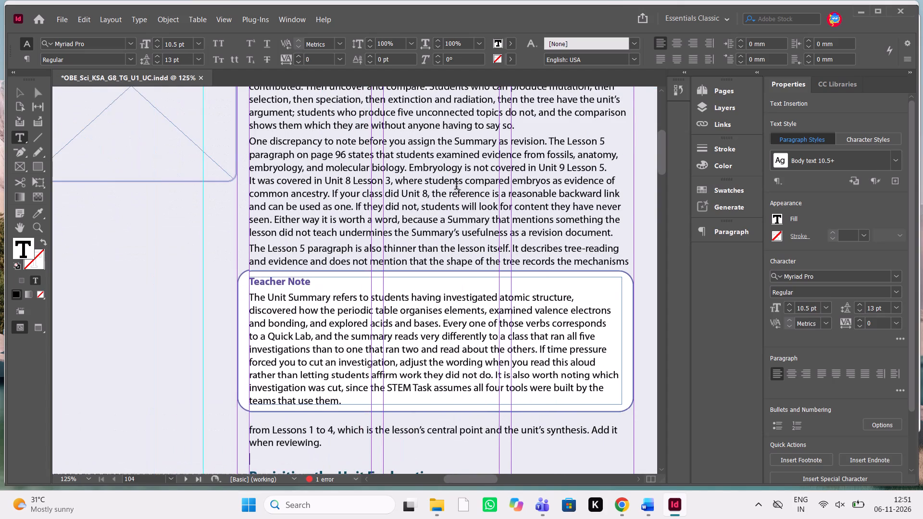
scroll(542, 168, up, 2)
scroll(542, 168, right, 1)
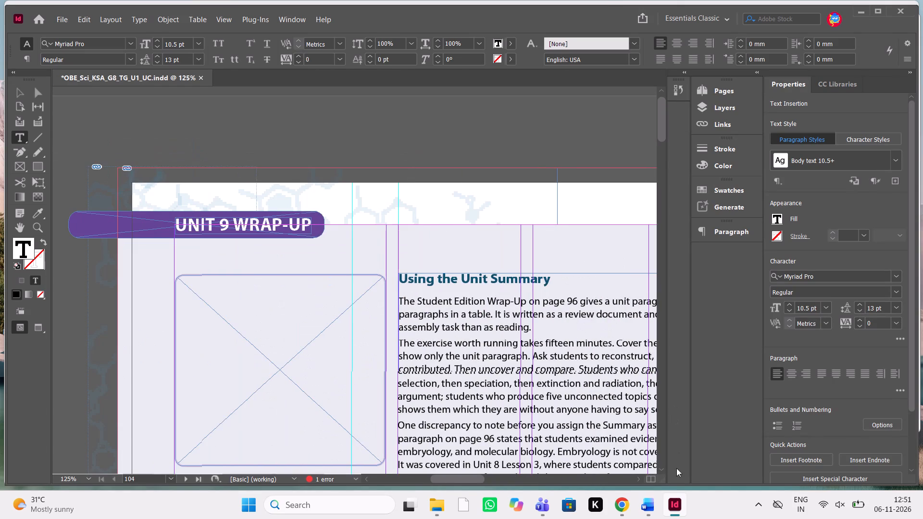
Copy "· Evolution" from the Word manuscript's UNIT 9 WRAP-UP heading and append it to page 104's title in InDesign.
click(652, 506)
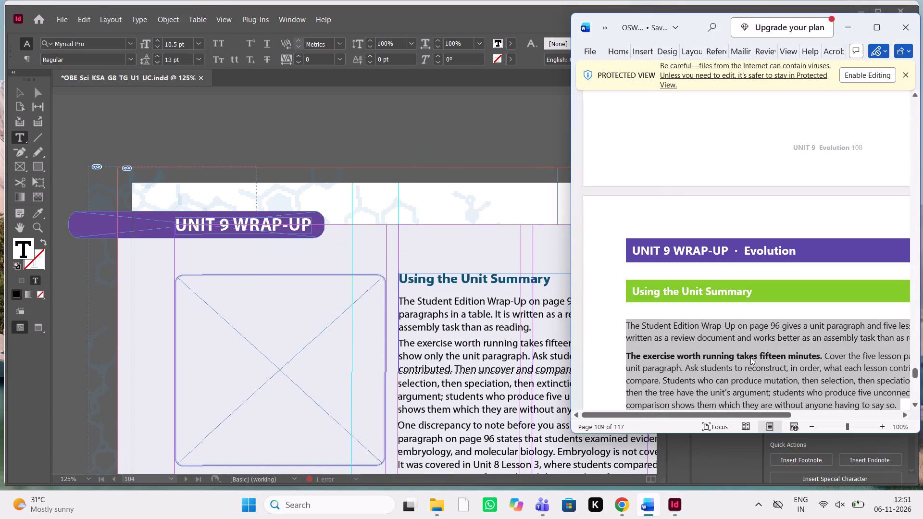
drag(806, 249, 744, 243)
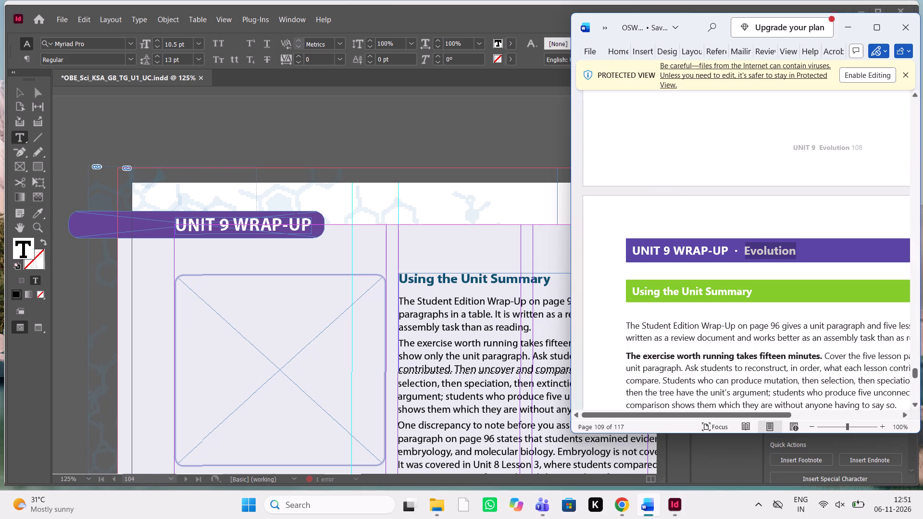
drag(744, 243, 735, 247)
key(ctrl+c)
key(ctrl+c)
double_click(300, 229)
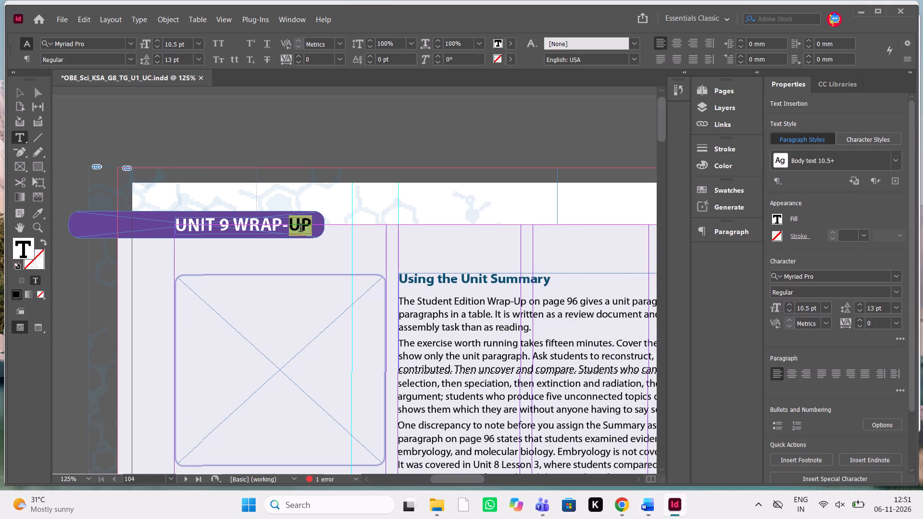
click(311, 223)
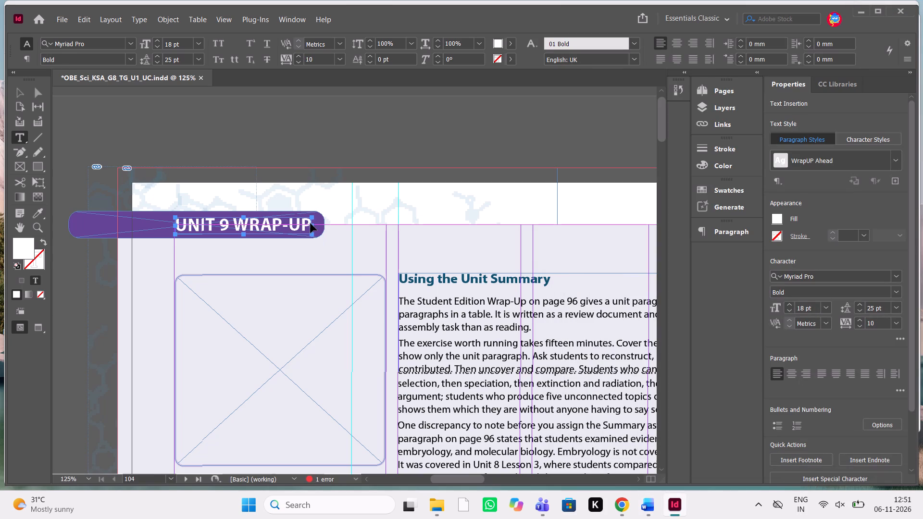
key(ctrl+v)
key(Escape)
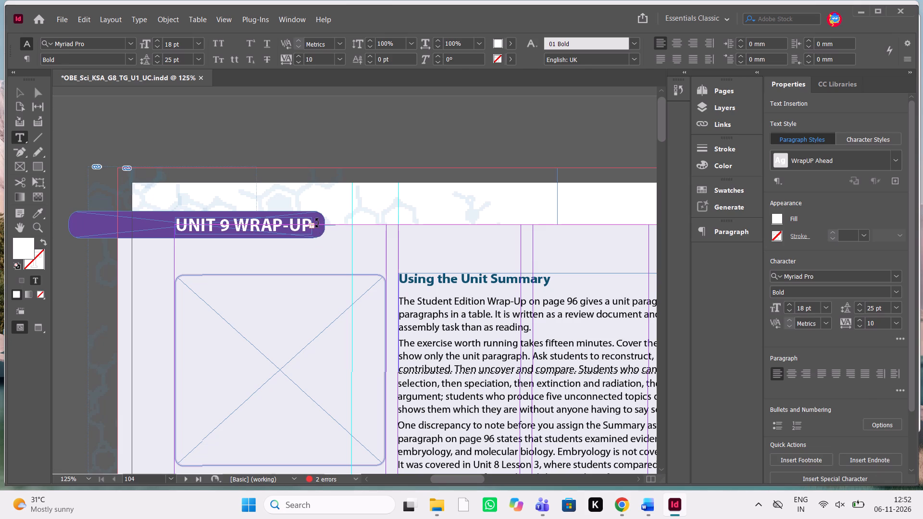
Widen the purple bar behind the wrap-up title to about 116 mm.
click(323, 225)
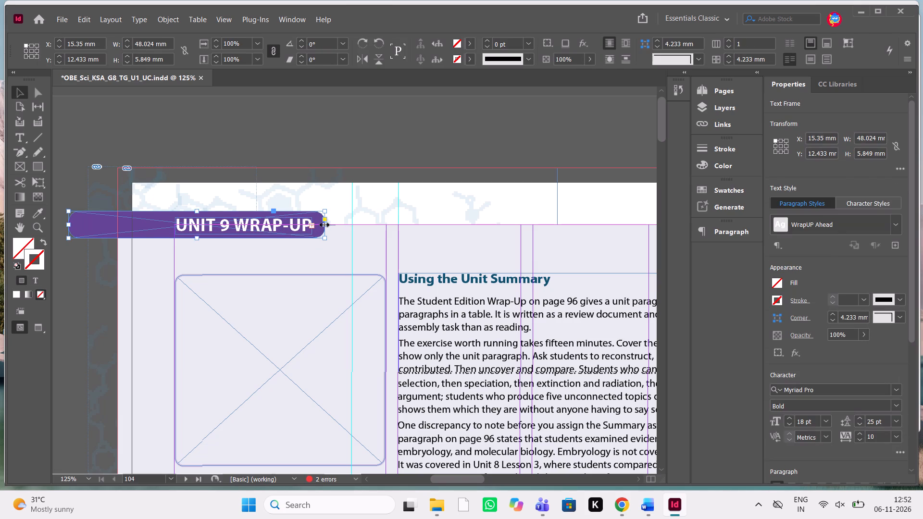
drag(324, 225, 399, 215)
Widen the wrap-up title's text frame to about 112 mm so that "Evolution" fits on the line.
click(297, 226)
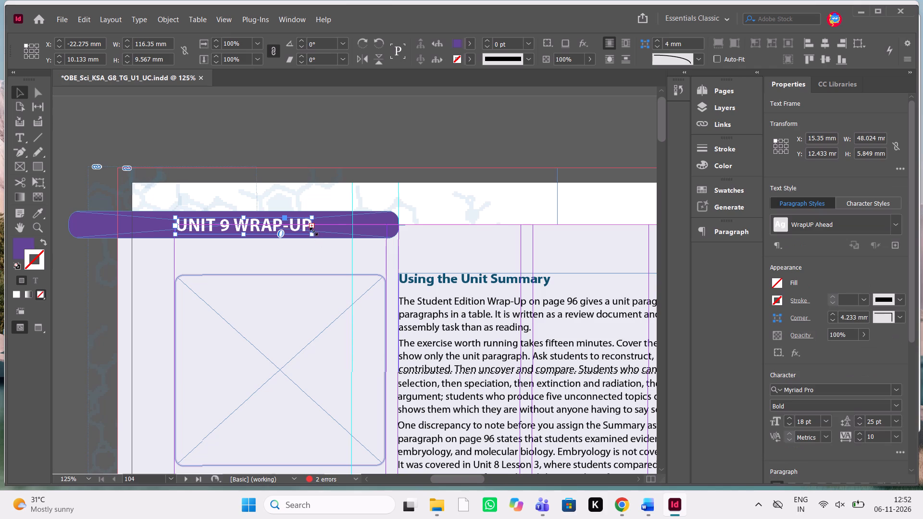
drag(312, 233, 360, 232)
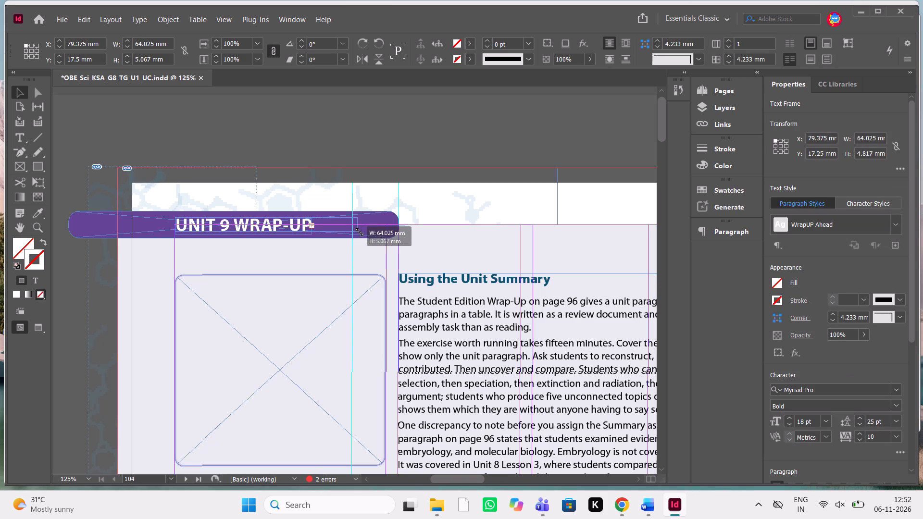
drag(360, 232, 389, 235)
drag(389, 235, 421, 235)
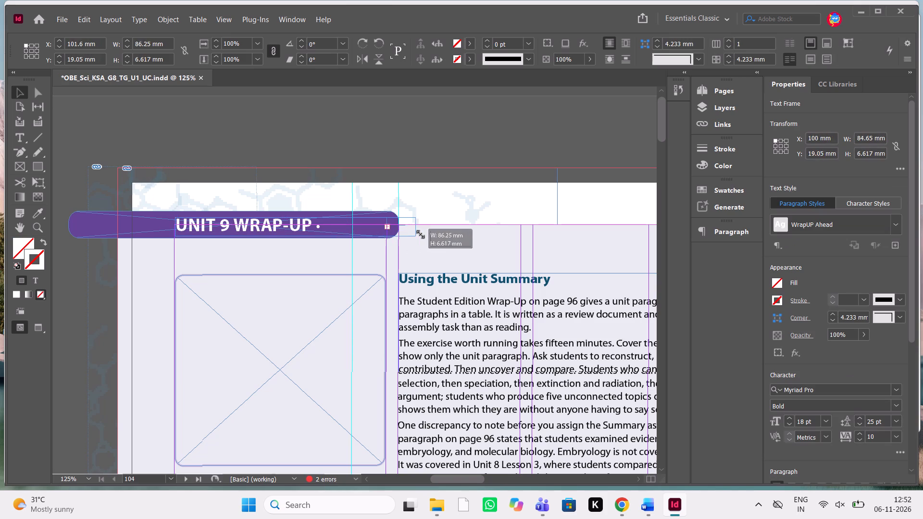
drag(421, 235, 501, 234)
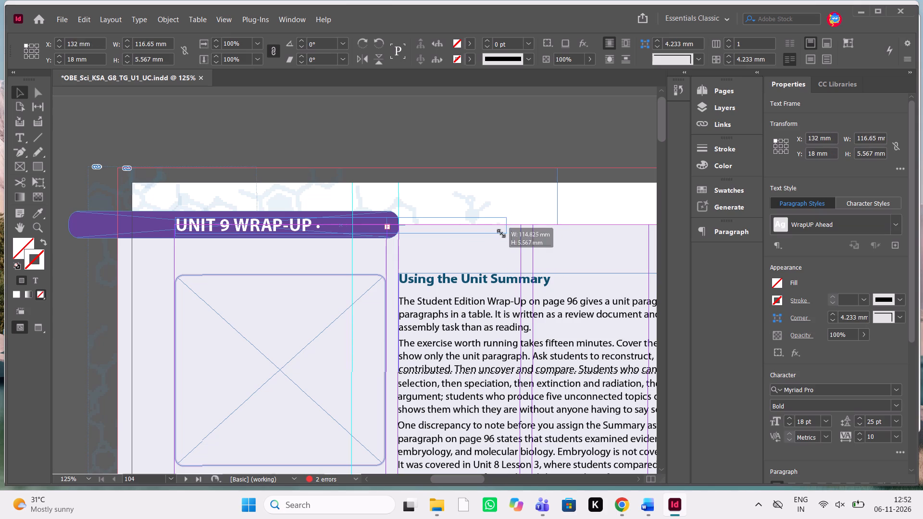
drag(501, 234, 491, 234)
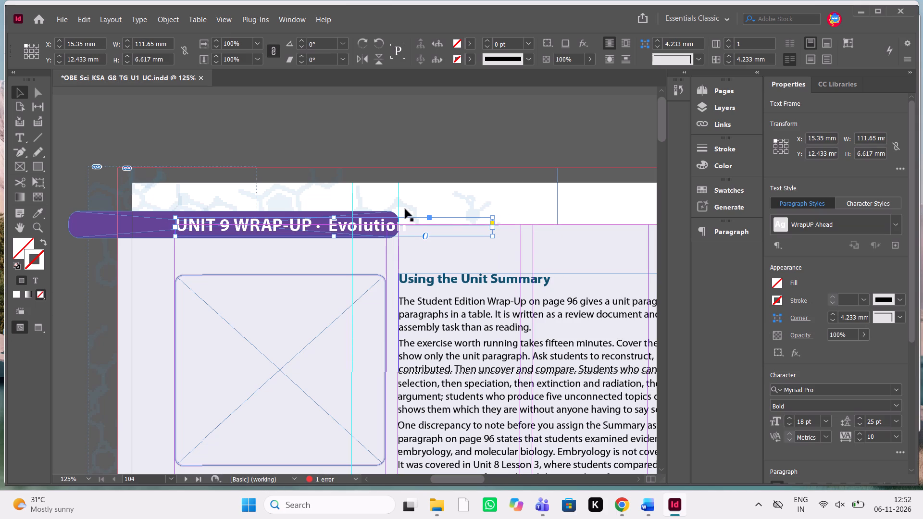
Extend the purple title bar to about 122 mm wide so it covers the full title, and check it in preview.
click(392, 211)
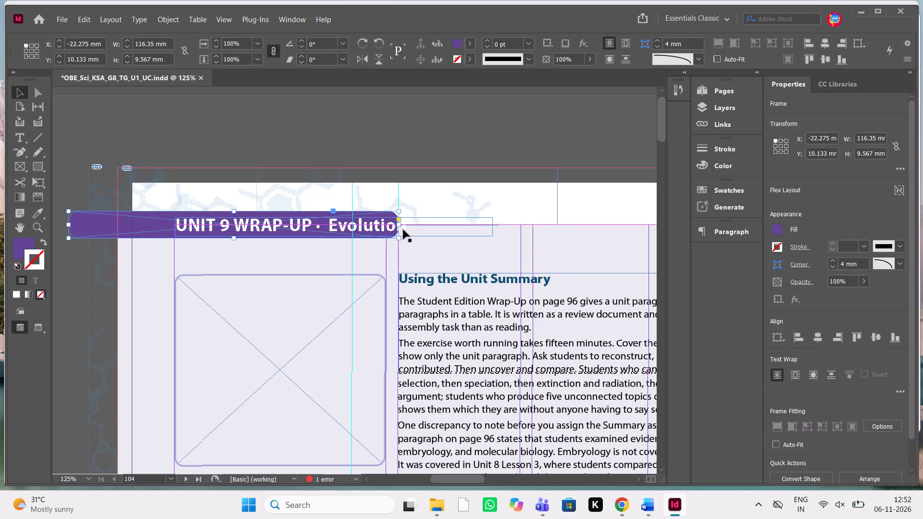
drag(399, 225, 415, 225)
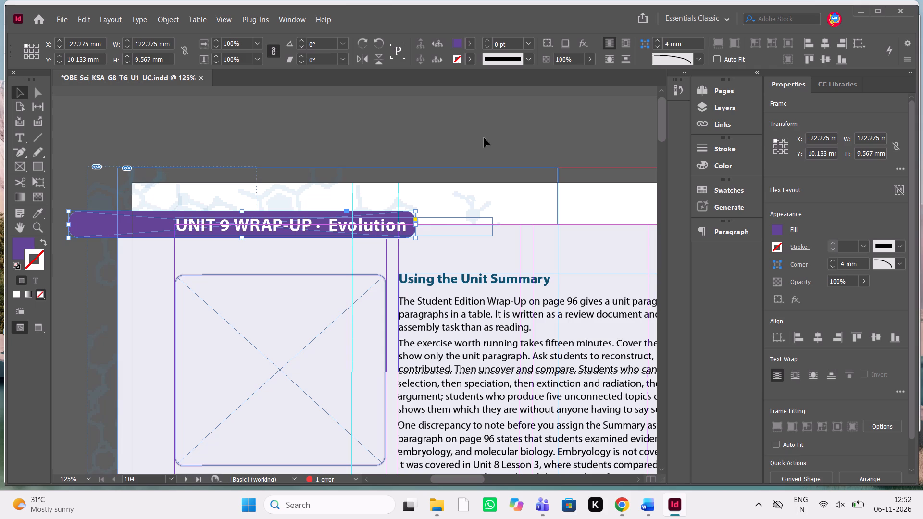
click(344, 117)
key(w)
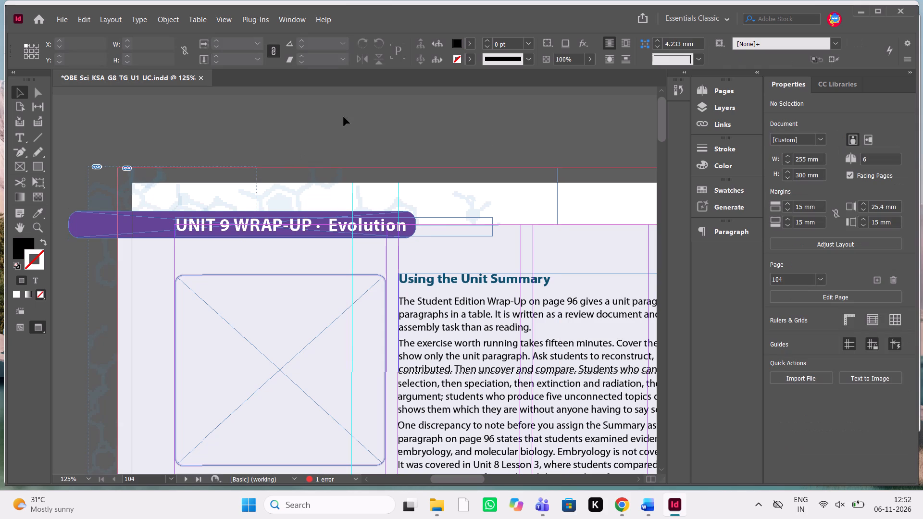
key(w)
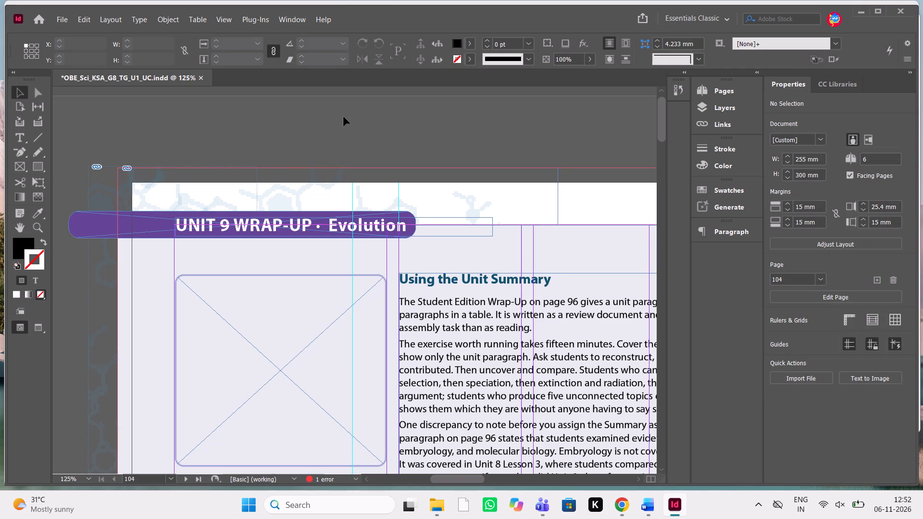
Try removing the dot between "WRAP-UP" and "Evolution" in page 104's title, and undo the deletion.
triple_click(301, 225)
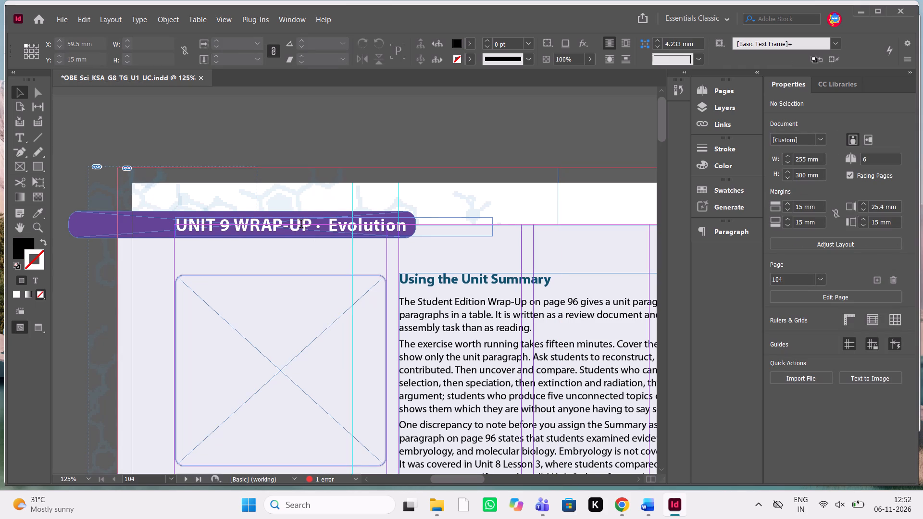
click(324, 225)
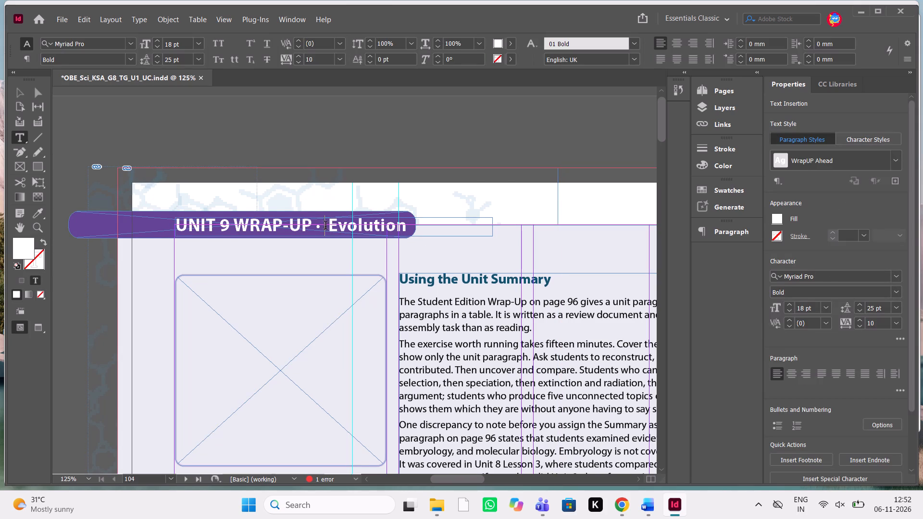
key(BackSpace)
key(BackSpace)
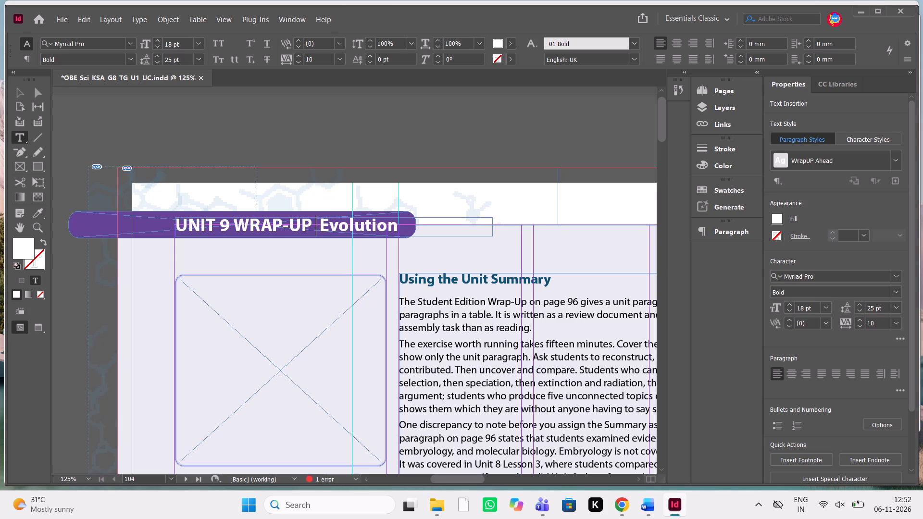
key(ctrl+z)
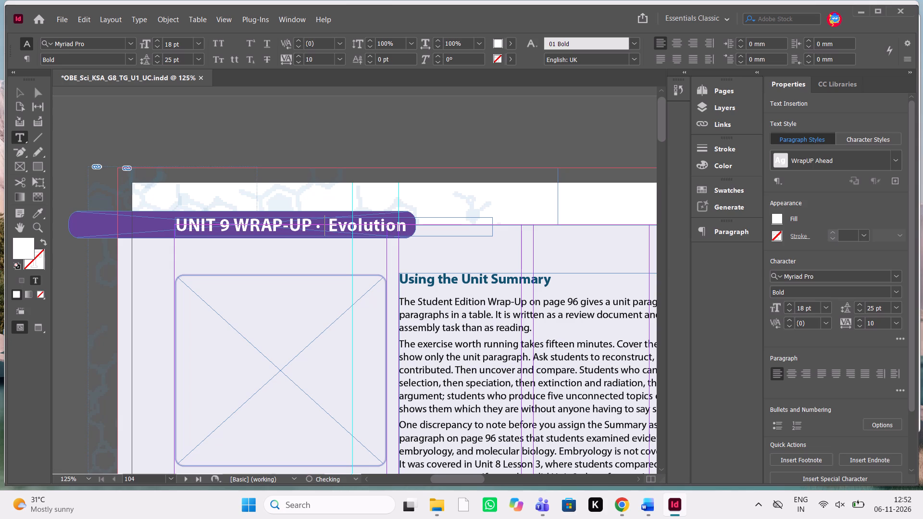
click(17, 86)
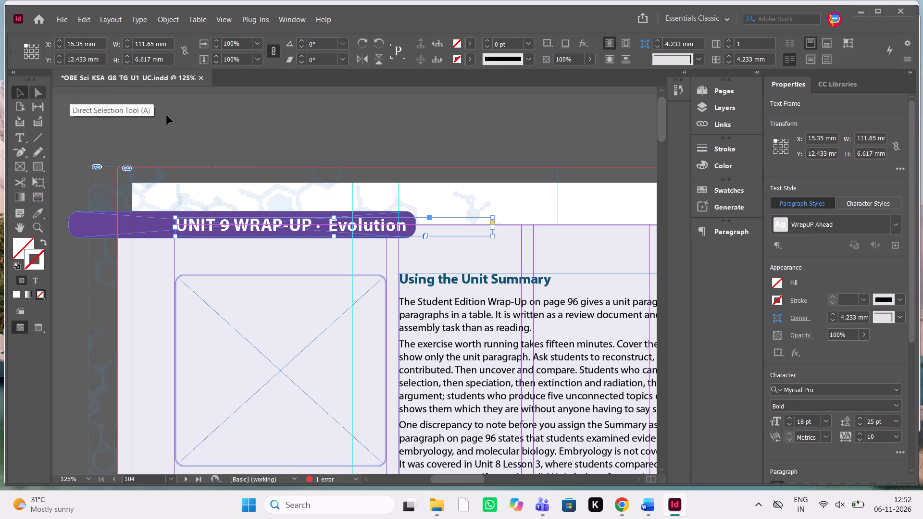
Check the wrap-up title and its purple bar in preview mode, and return to the normal view.
click(167, 115)
key(w)
double_click(167, 115)
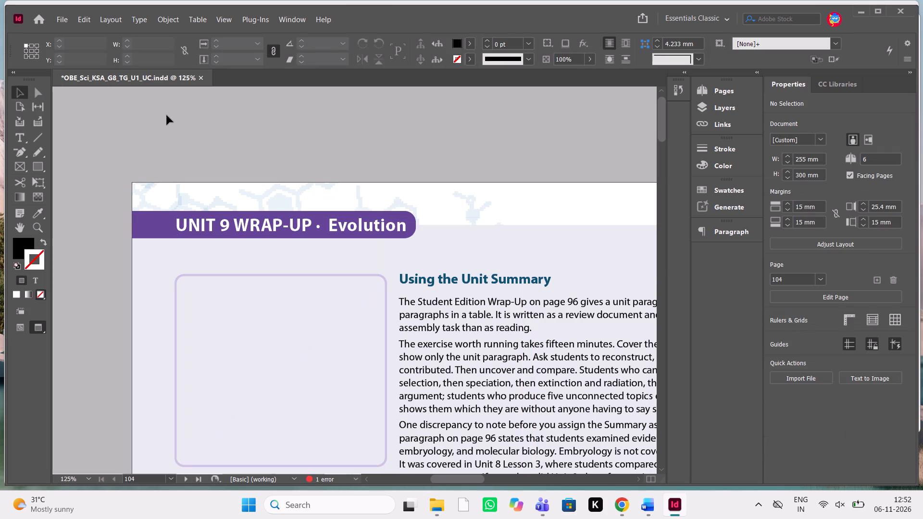
key(w)
text(ww)
key(w)
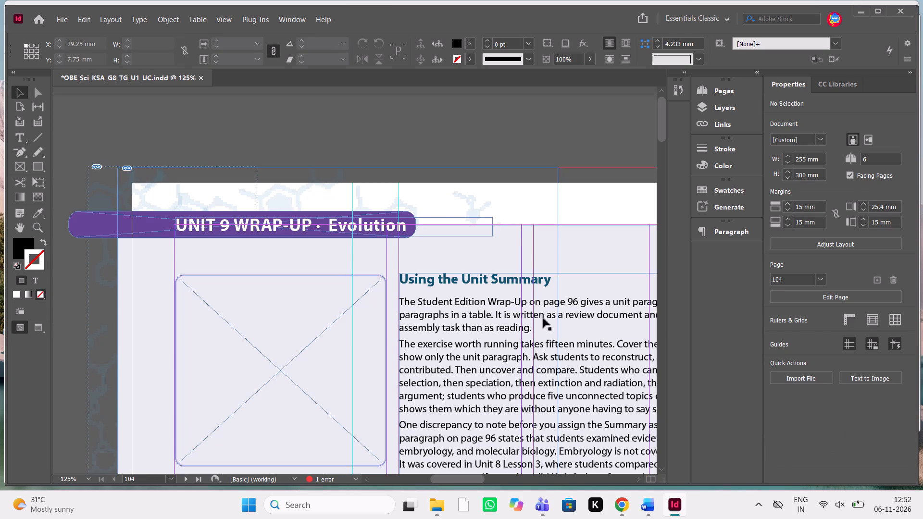
Compare page 104's Teacher Note and surrounding text with the Word manuscript's "Using the Unit Summary" section.
scroll(547, 372, down, 2)
scroll(547, 372, up, 1)
scroll(547, 372, right, 1)
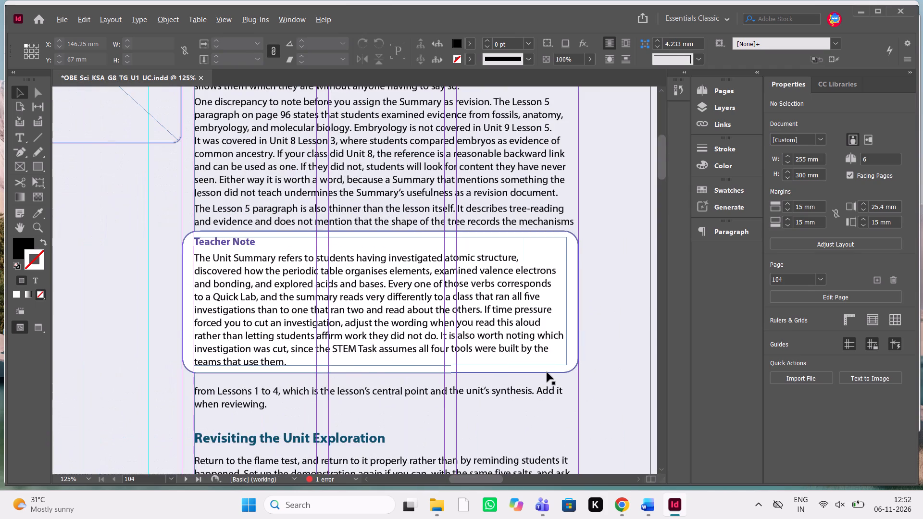
key(alt+Tab)
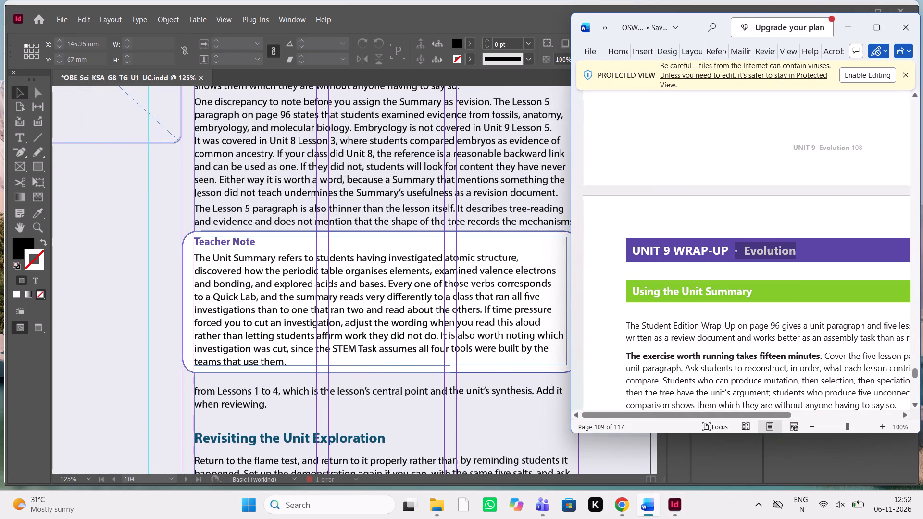
scroll(808, 278, down, 2)
scroll(808, 278, left, 1)
scroll(808, 278, down, 2)
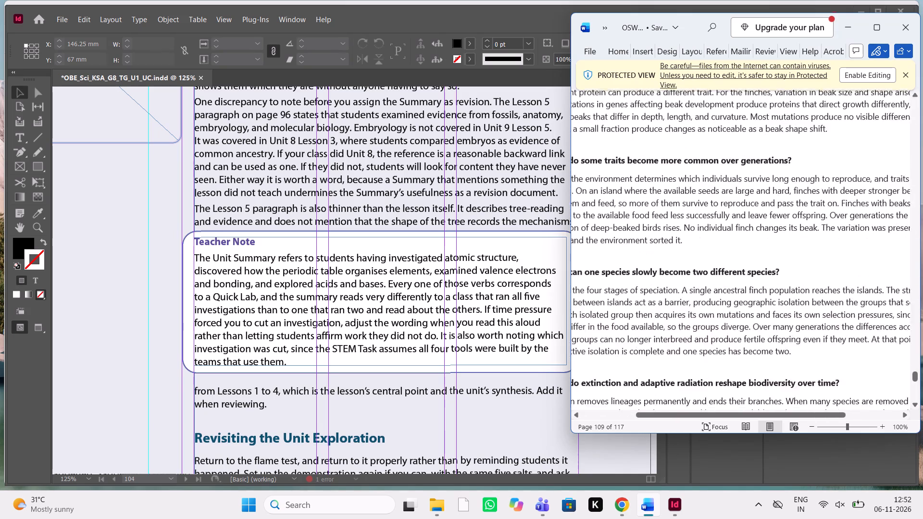
scroll(808, 278, down, 2)
scroll(808, 278, up, 5)
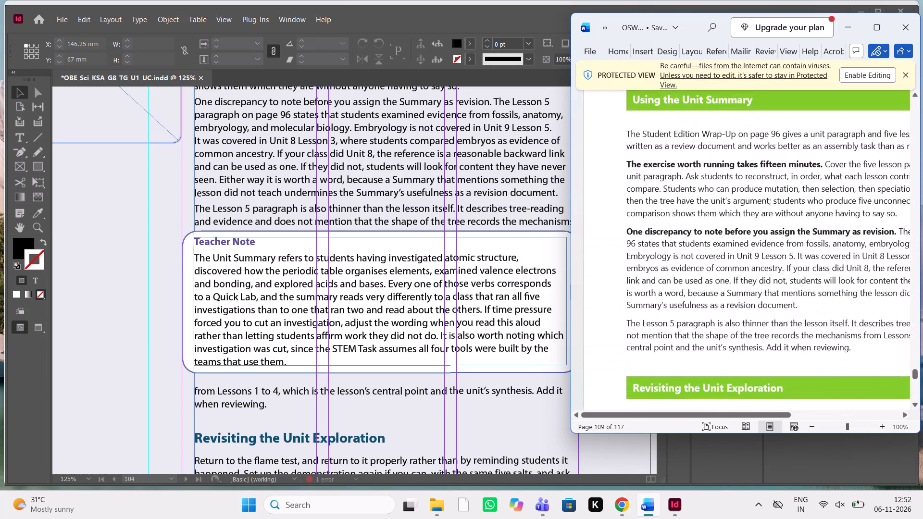
click(851, 26)
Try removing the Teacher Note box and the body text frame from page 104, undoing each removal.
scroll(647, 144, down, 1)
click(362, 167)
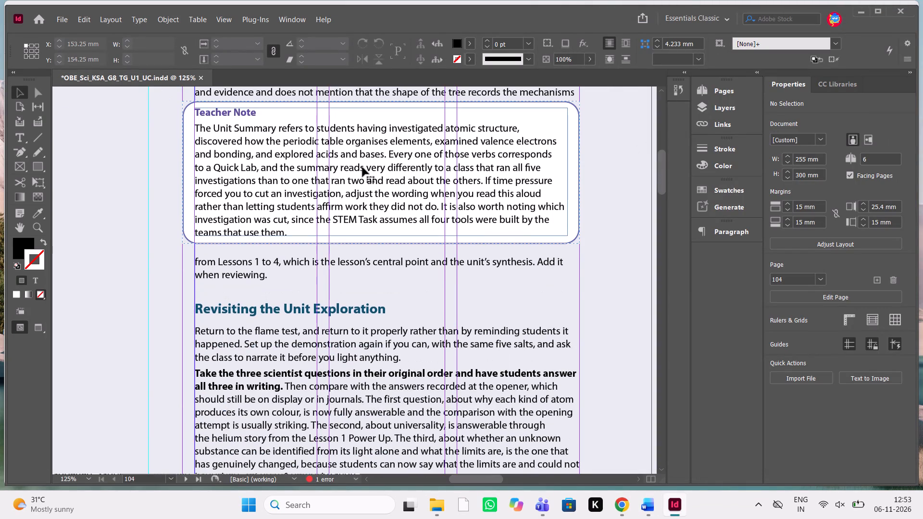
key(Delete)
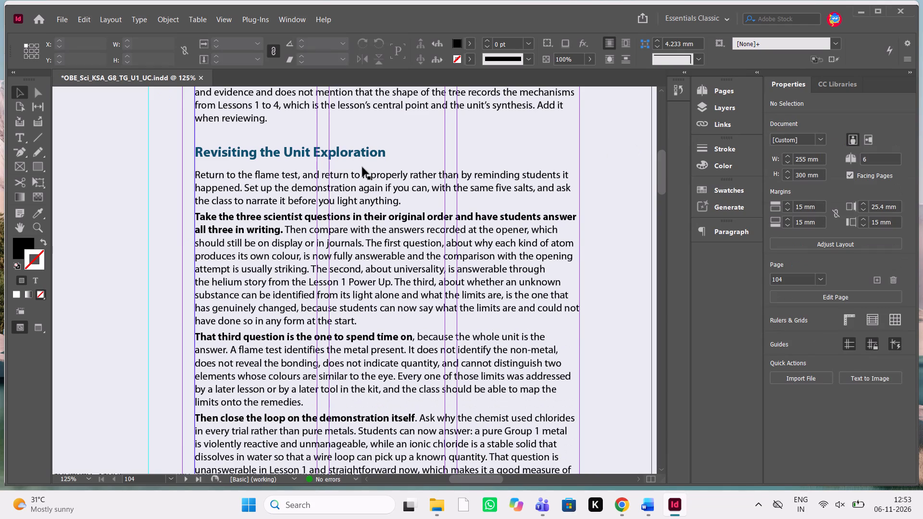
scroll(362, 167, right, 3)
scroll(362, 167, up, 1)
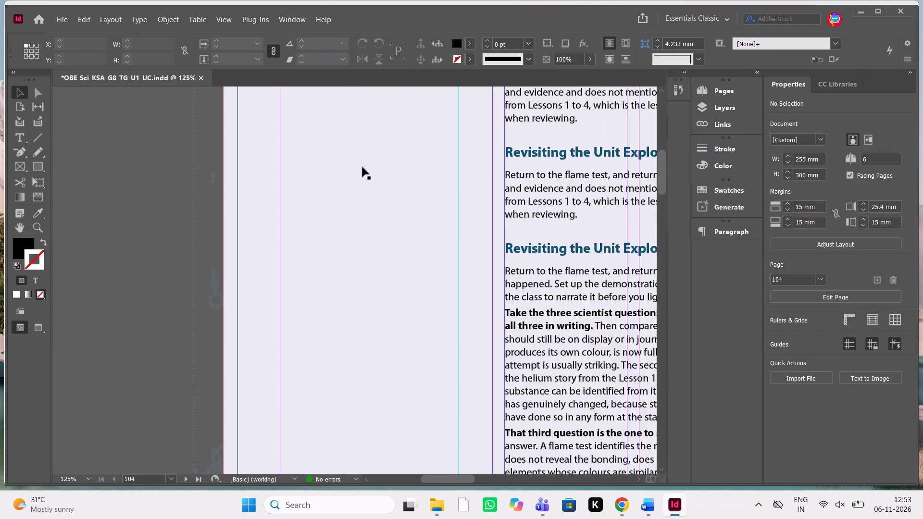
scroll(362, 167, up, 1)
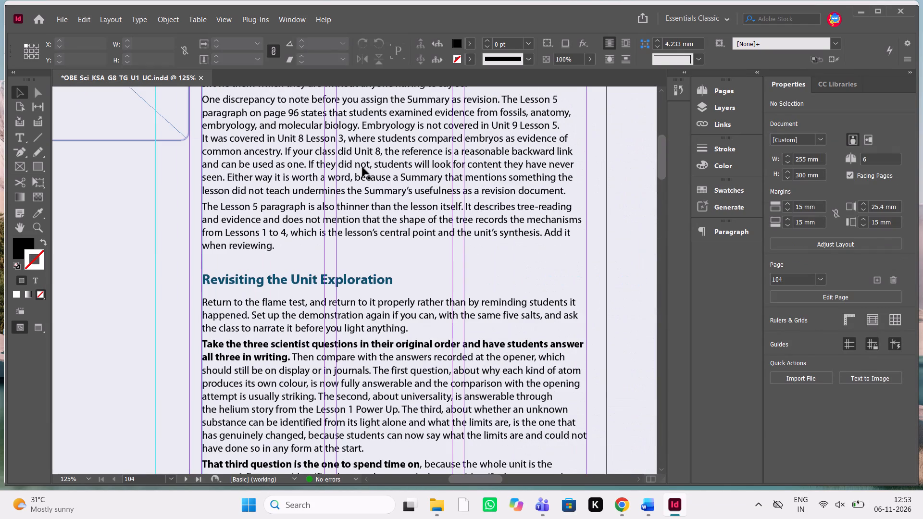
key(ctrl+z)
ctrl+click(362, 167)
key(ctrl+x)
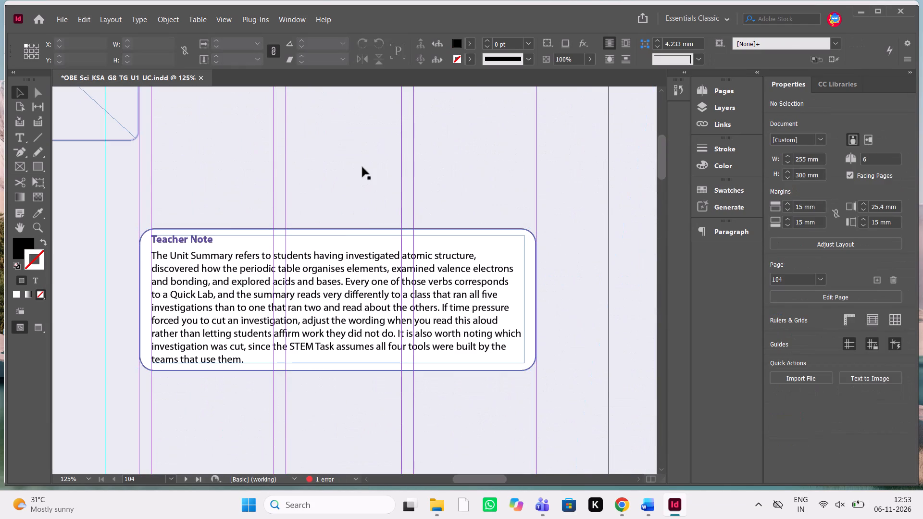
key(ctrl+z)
Cut the grouped Teacher Note box from page 104's body text and paste it onto the pasteboard beside the page.
click(352, 306)
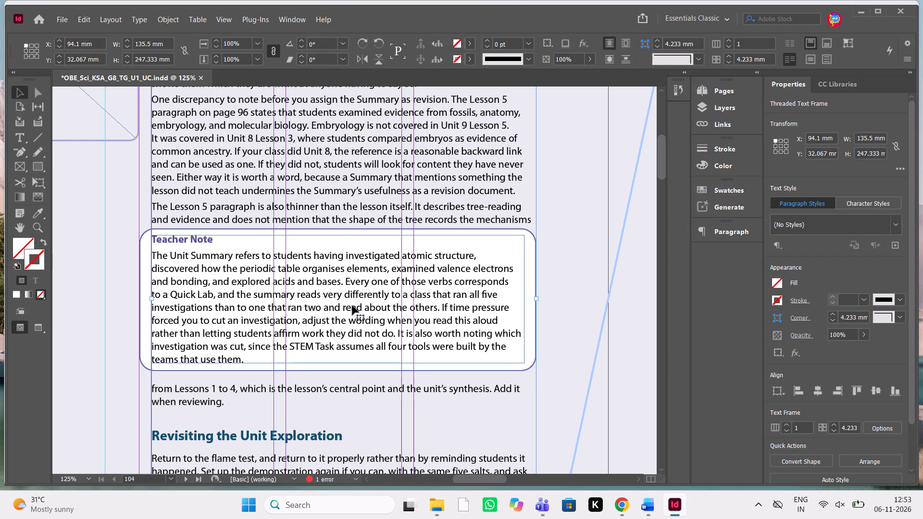
click(112, 259)
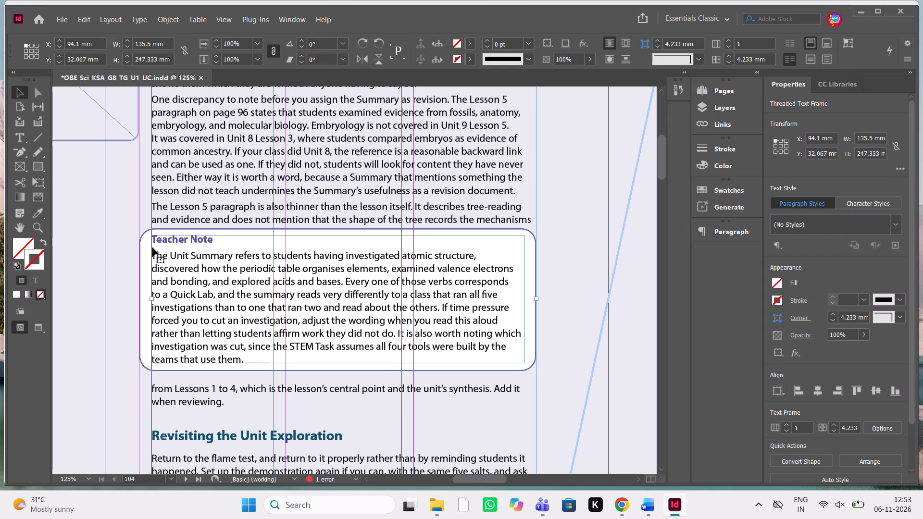
click(152, 247)
click(300, 291)
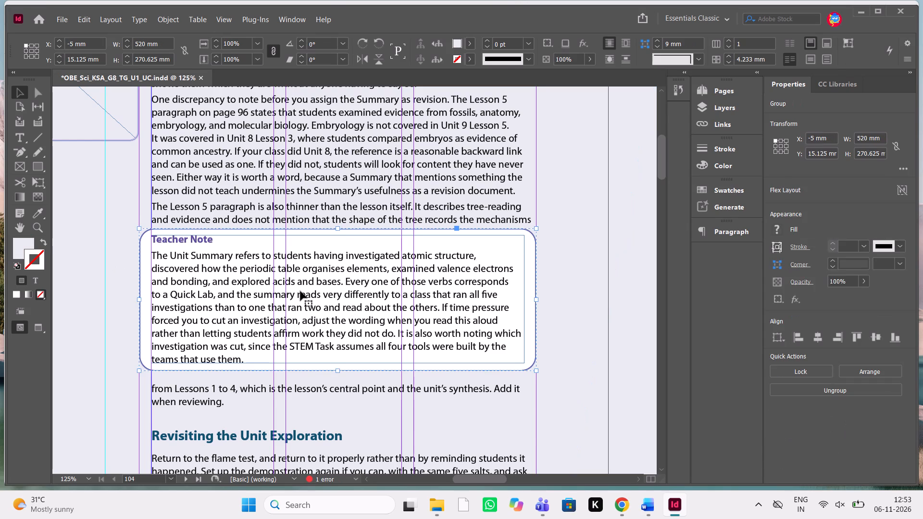
key(ctrl+x)
scroll(300, 291, right, 4)
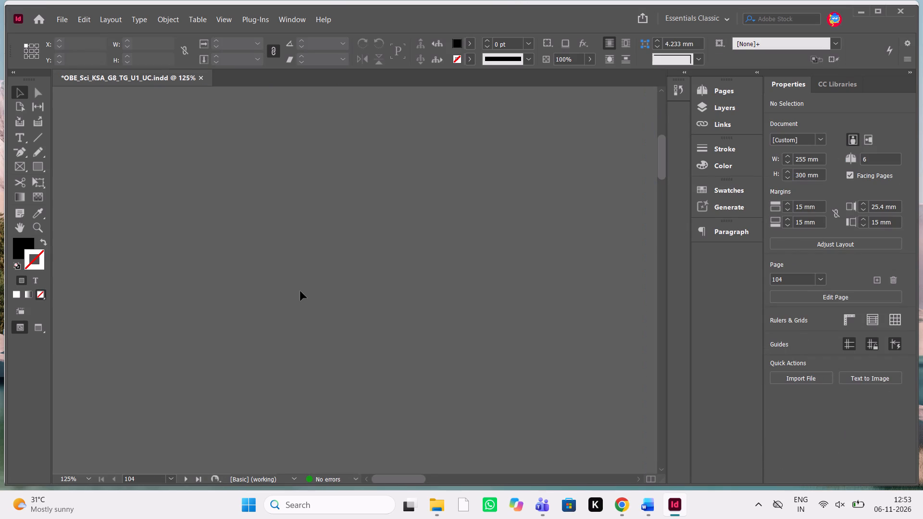
key(ctrl+v)
scroll(300, 291, left, 3)
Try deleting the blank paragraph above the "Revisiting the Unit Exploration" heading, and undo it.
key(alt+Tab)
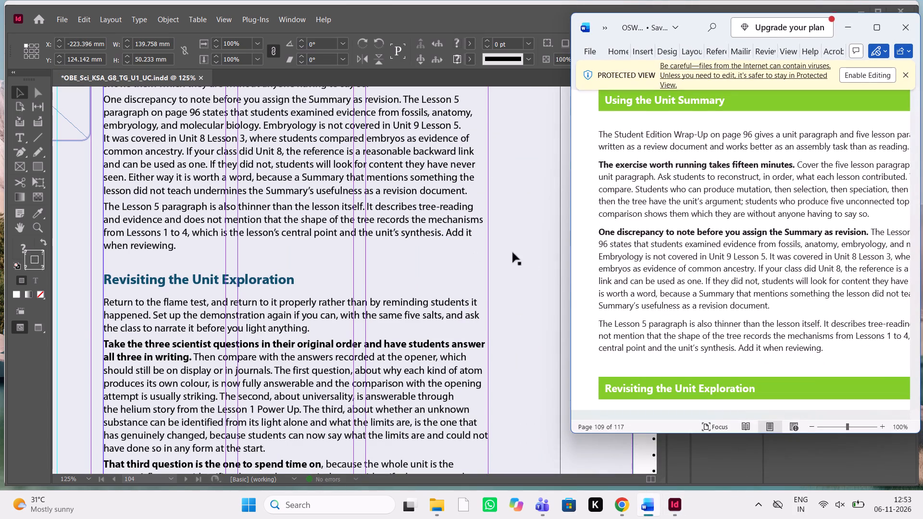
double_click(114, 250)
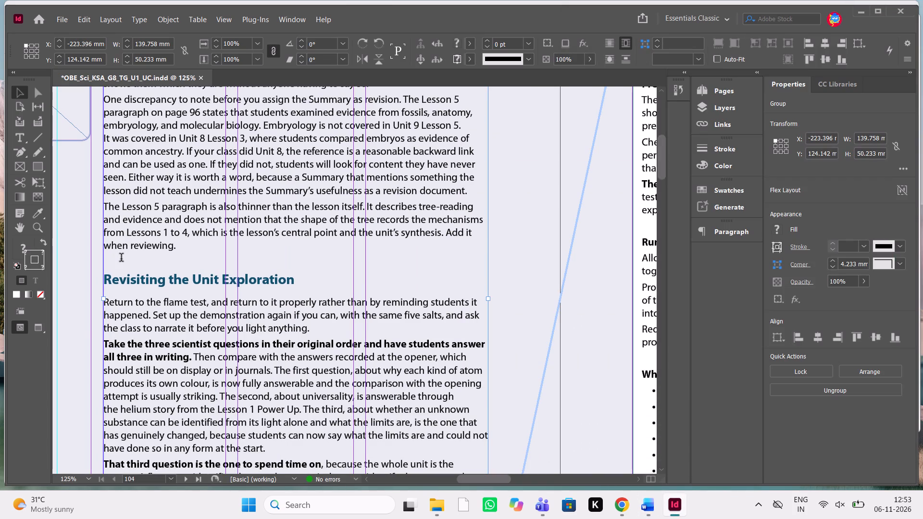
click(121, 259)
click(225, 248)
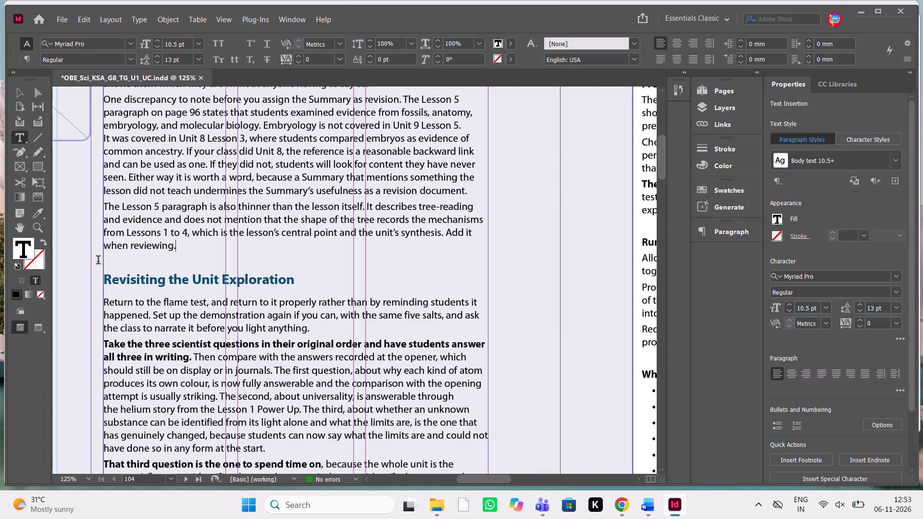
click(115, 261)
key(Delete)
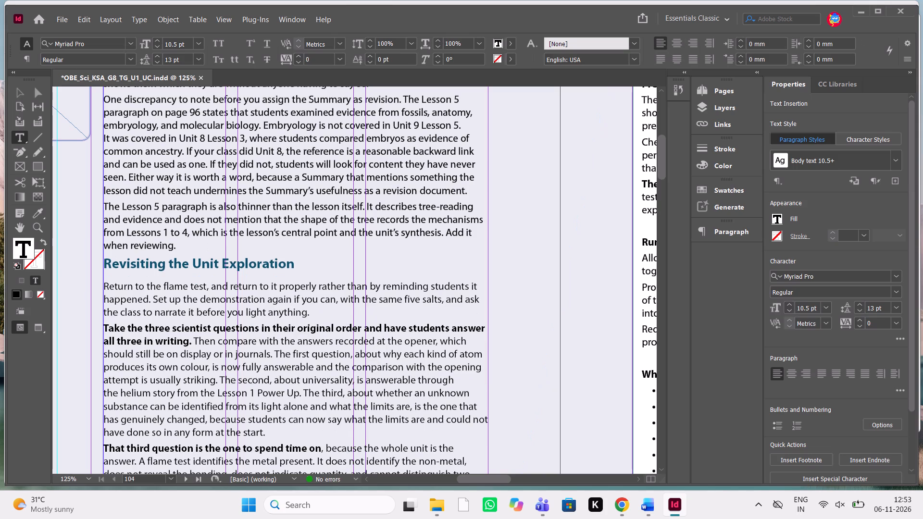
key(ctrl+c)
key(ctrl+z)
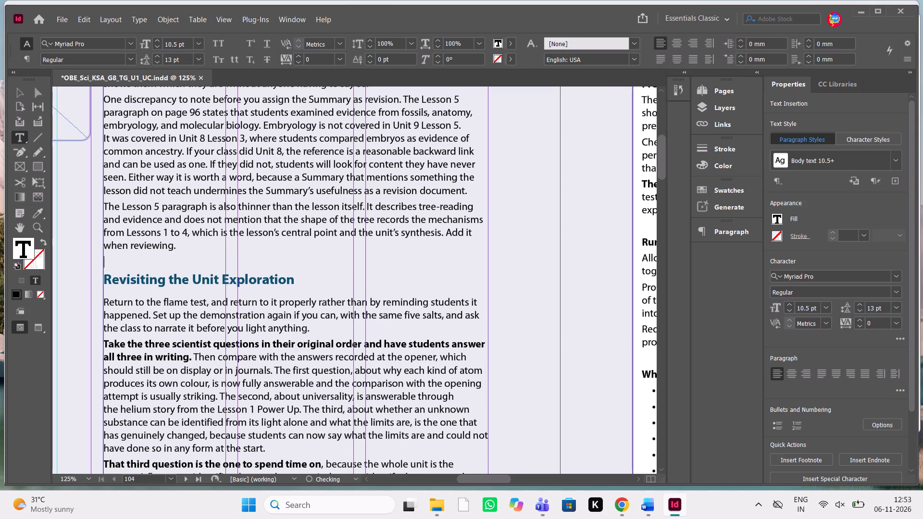
Replace page 104's body text under "Revisiting the Unit Exploration" with the Word manuscript's two paragraphs from "The five scientist questions" to "opener.".
key(alt+Tab)
scroll(664, 266, down, 3)
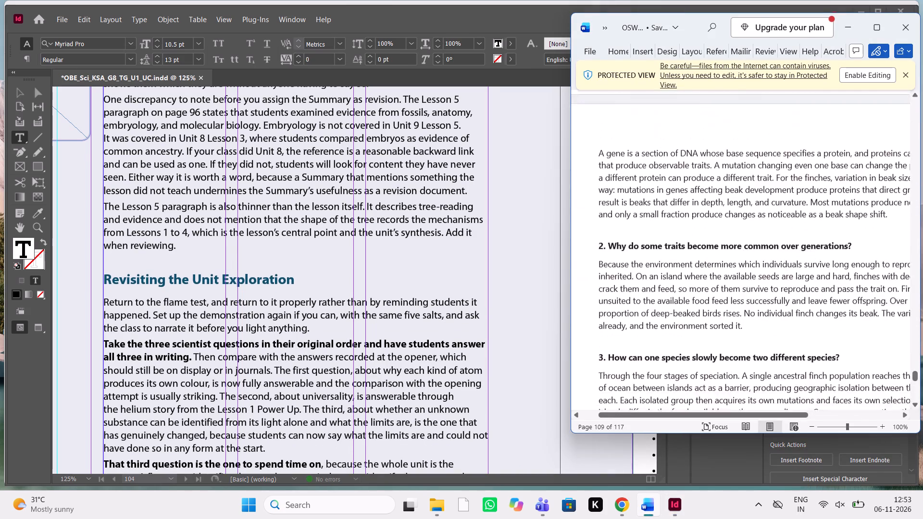
scroll(664, 266, up, 2)
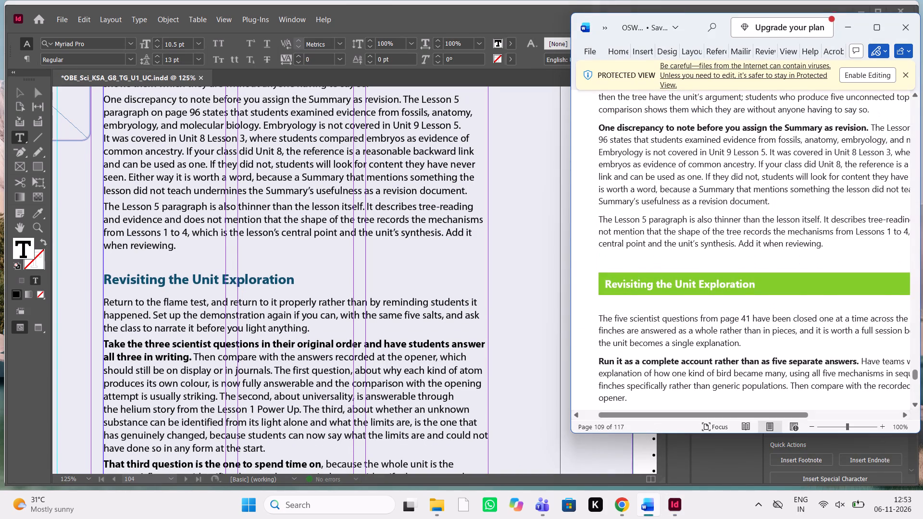
scroll(701, 296, down, 1)
drag(634, 307, 571, 217)
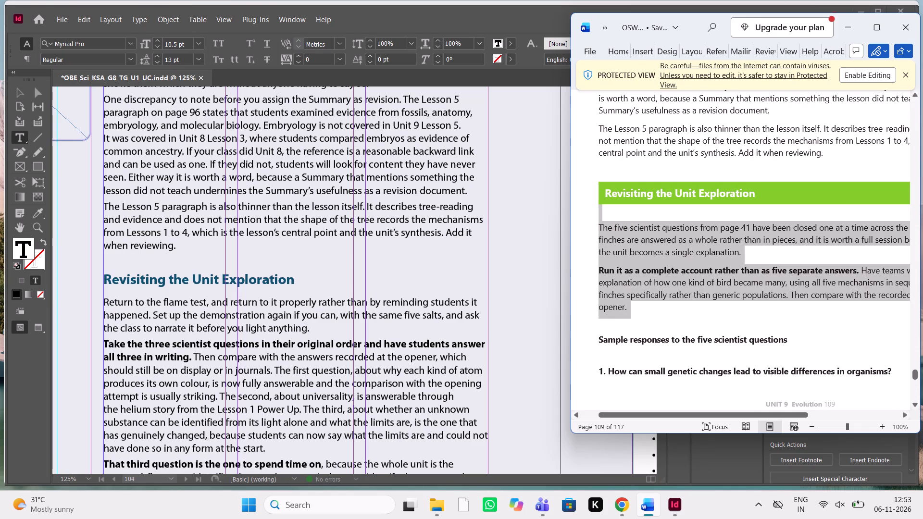
drag(571, 217, 590, 226)
key(ctrl+c)
key(ctrl+c)
scroll(427, 283, down, 1)
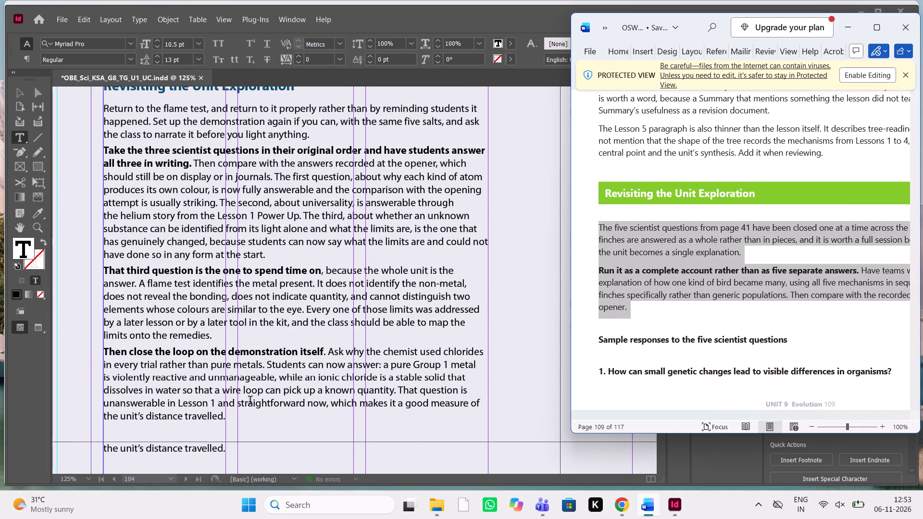
drag(254, 416, 143, 121)
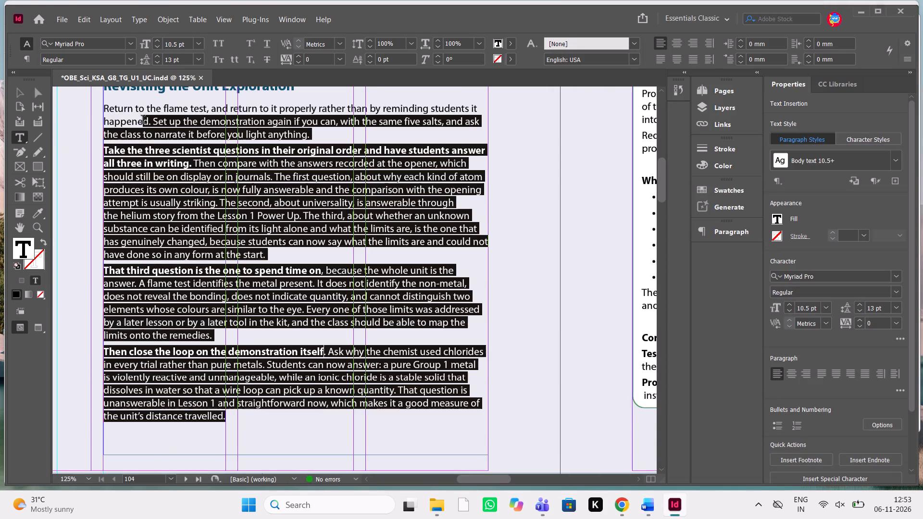
drag(143, 121, 95, 425)
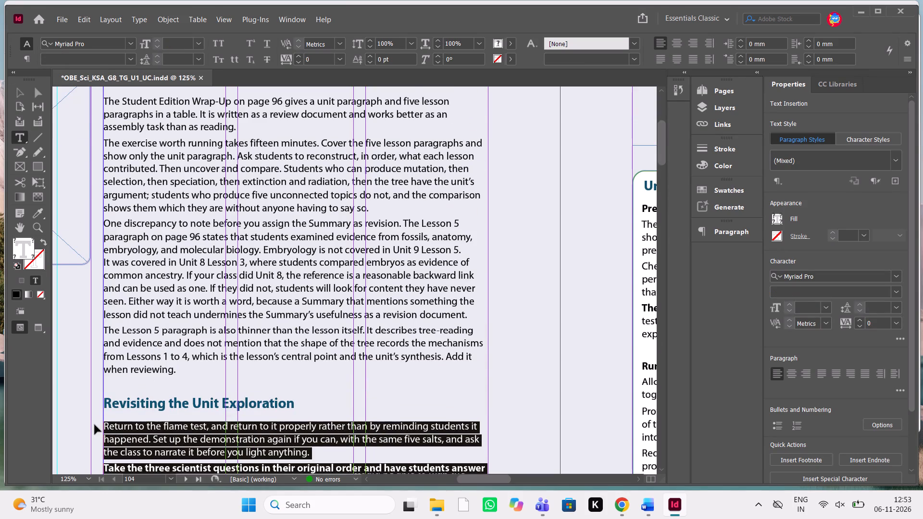
key(ctrl+v)
scroll(270, 393, down, 1)
scroll(270, 393, up, 1)
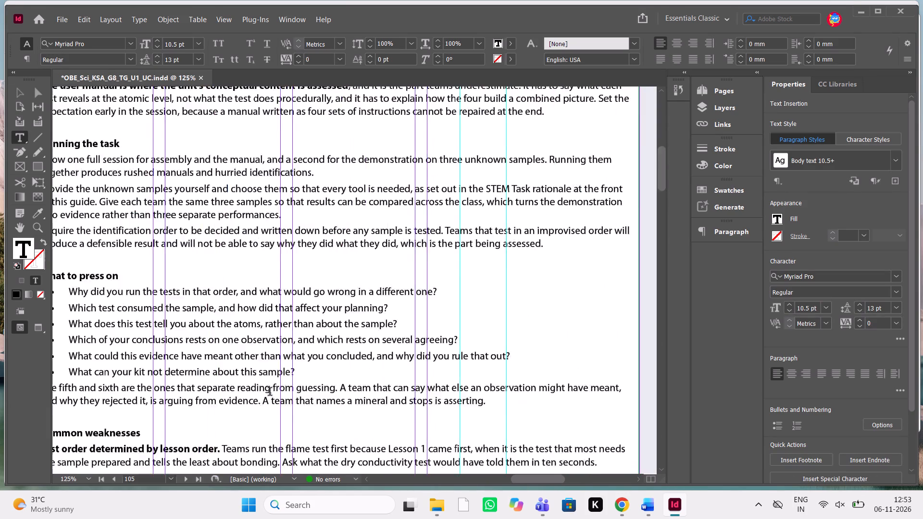
scroll(270, 393, up, 1)
scroll(270, 393, down, 2)
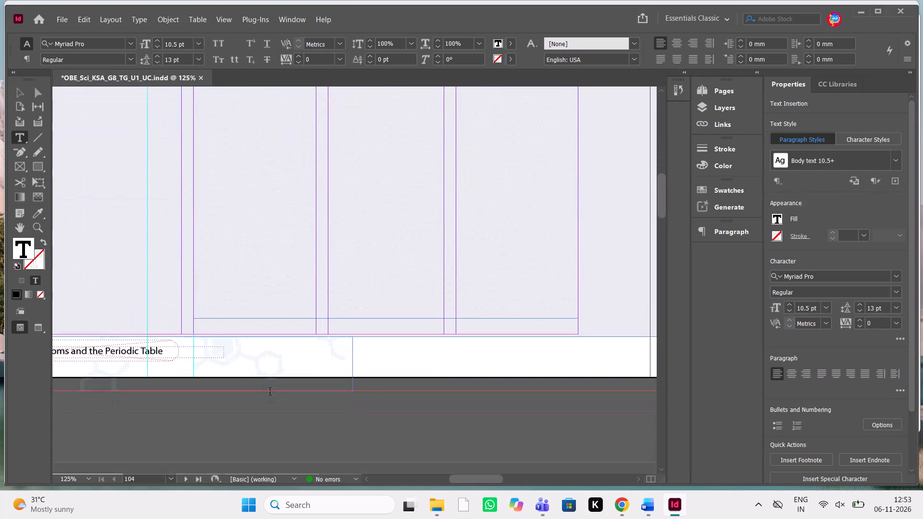
Copy the manuscript text from "Sample responses to the five scientist questions" through "The closing question worth asking" paragraph and append it to page 104's body text.
scroll(270, 393, up, 1)
key(alt+Tab)
scroll(708, 291, down, 1)
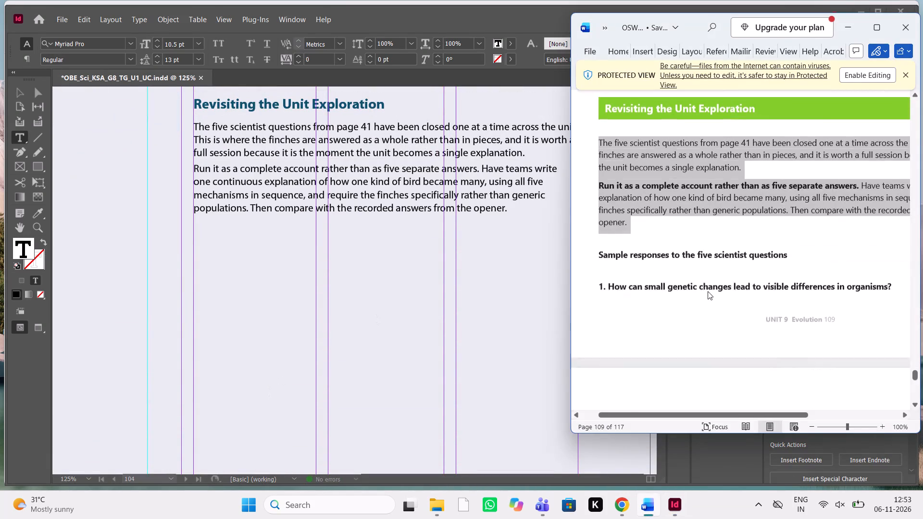
scroll(708, 291, down, 1)
drag(598, 198, 668, 447)
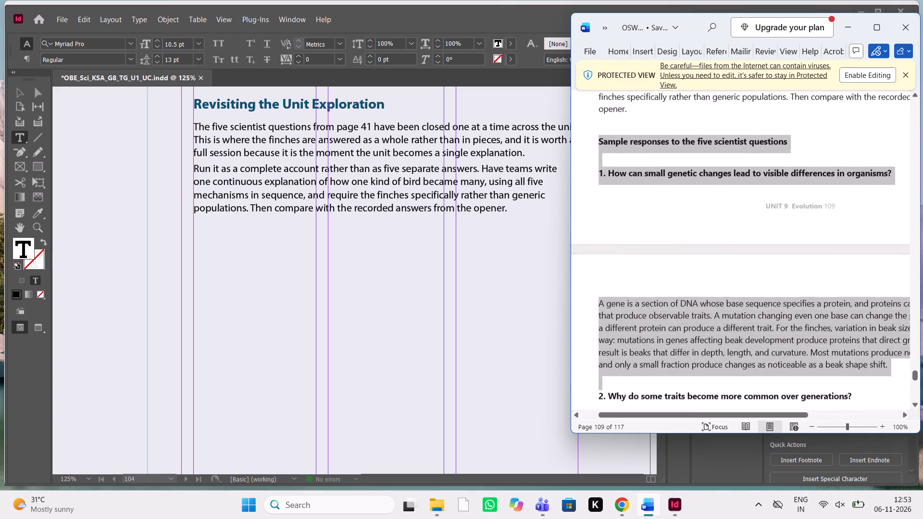
drag(668, 447, 680, 459)
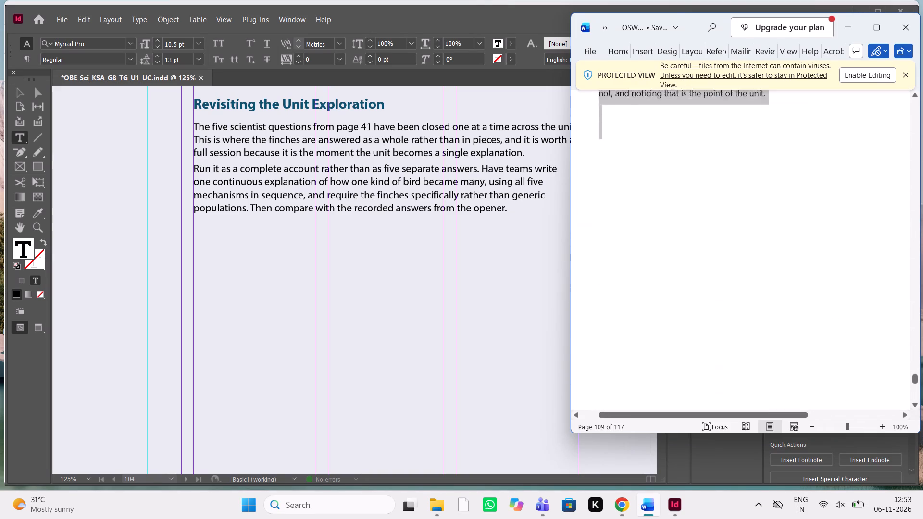
drag(680, 459, 745, 234)
scroll(745, 234, up, 1)
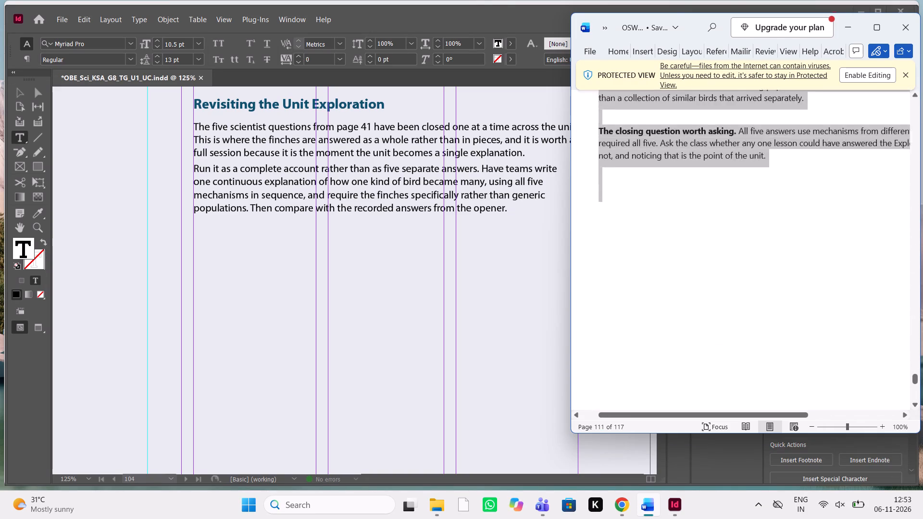
scroll(745, 234, up, 3)
scroll(745, 234, down, 1)
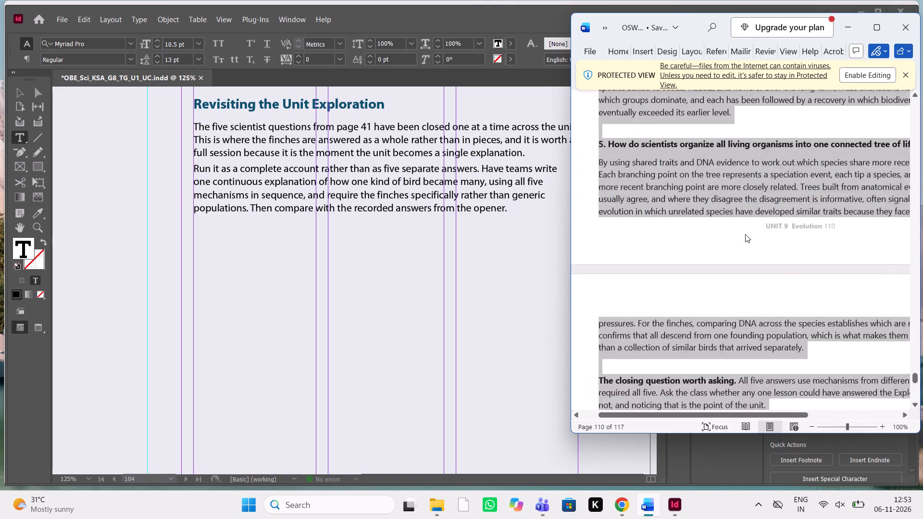
scroll(745, 234, down, 1)
key(ctrl+c)
key(ctrl+c)
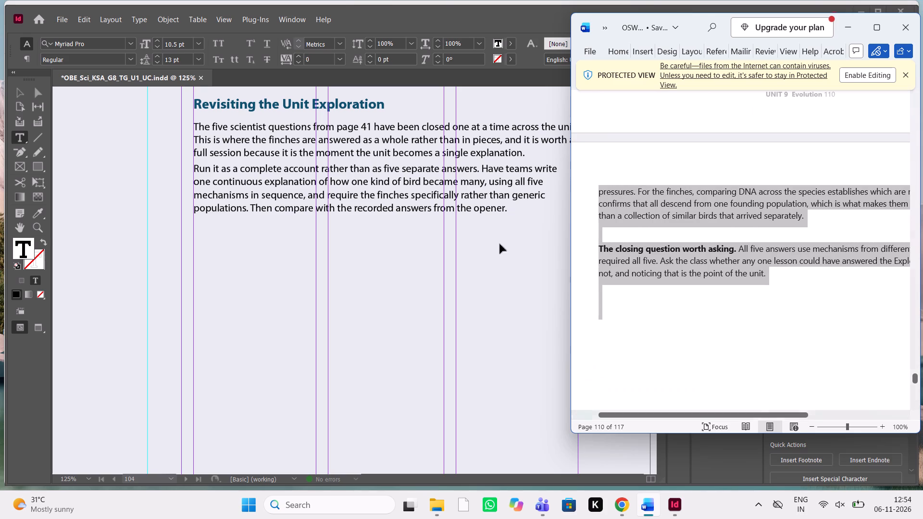
triple_click(221, 238)
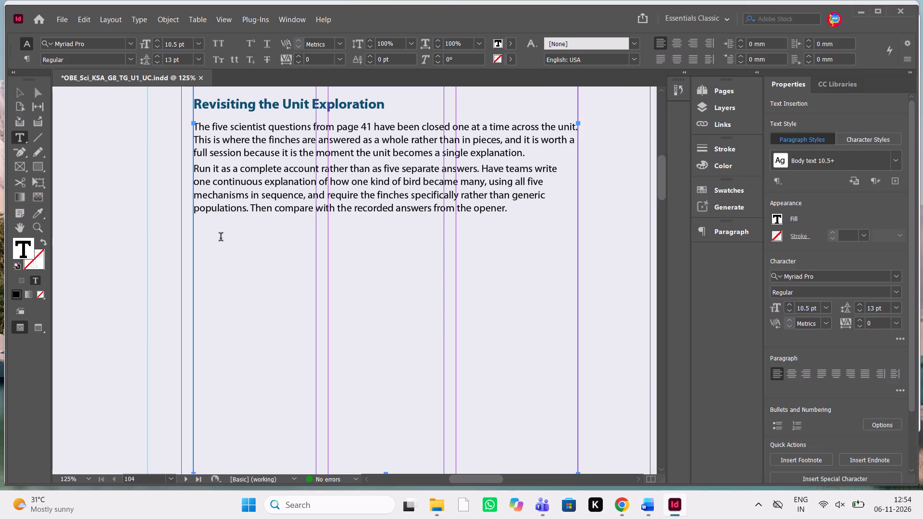
click(252, 258)
key(ctrl+v)
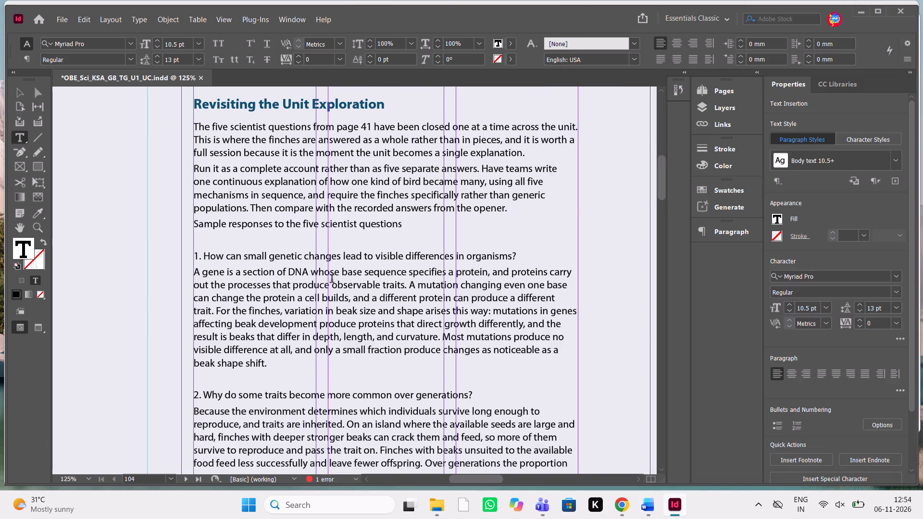
Insert a new page after page 104, before the page with the Unit STEM Task Final Guidance.
scroll(332, 280, down, 1)
click(211, 177)
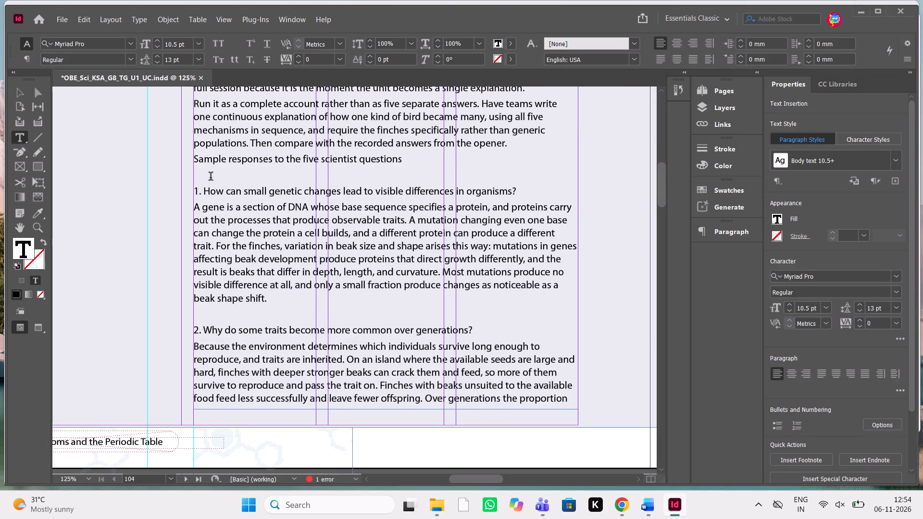
scroll(416, 158, up, 1)
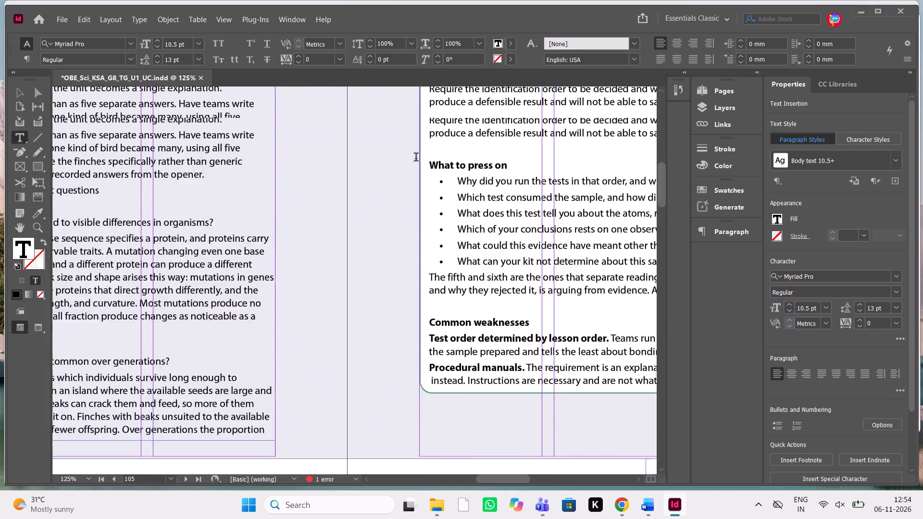
scroll(416, 158, up, 1)
click(743, 94)
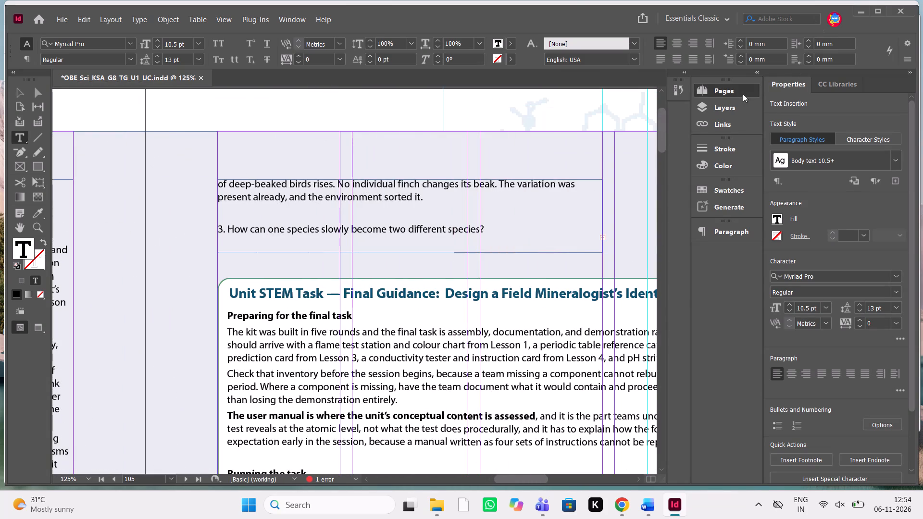
click(664, 161)
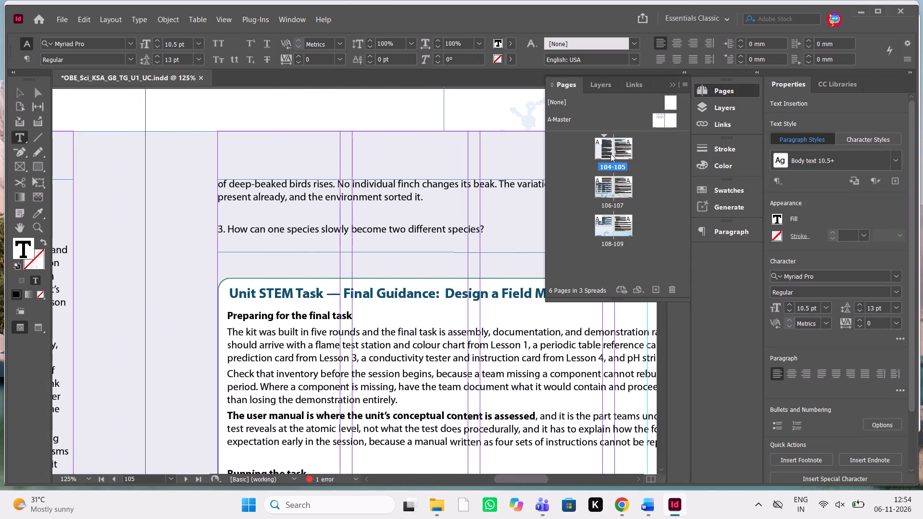
click(610, 153)
click(656, 288)
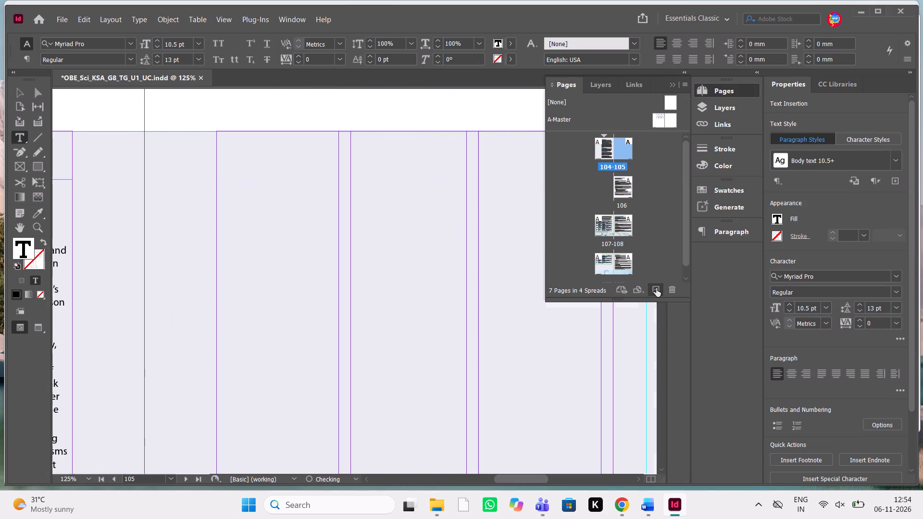
click(673, 85)
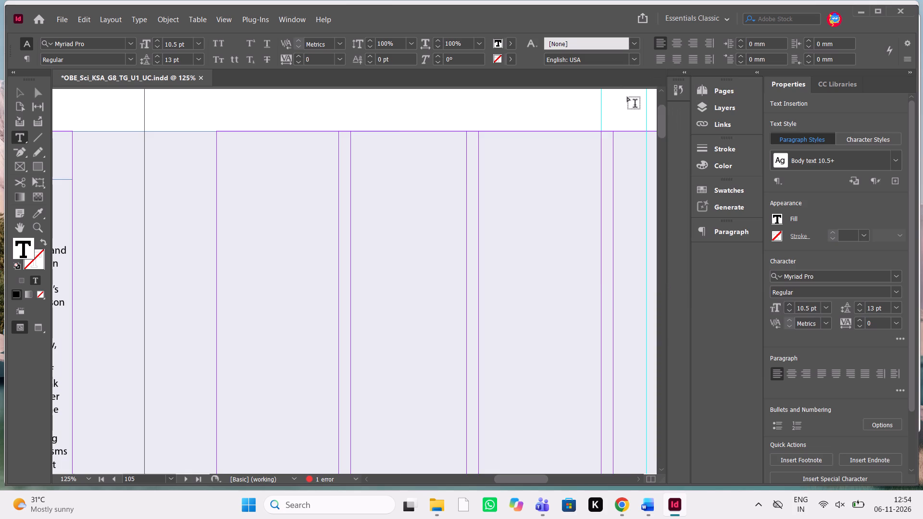
Look through page 104 and the pages following the inserted page to review the text flow and the STEM Task layout.
scroll(493, 168, down, 3)
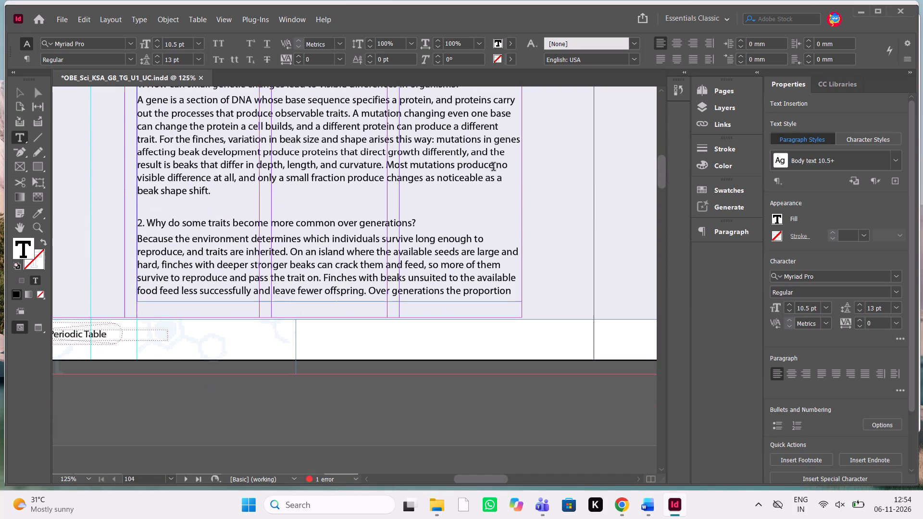
scroll(493, 168, up, 3)
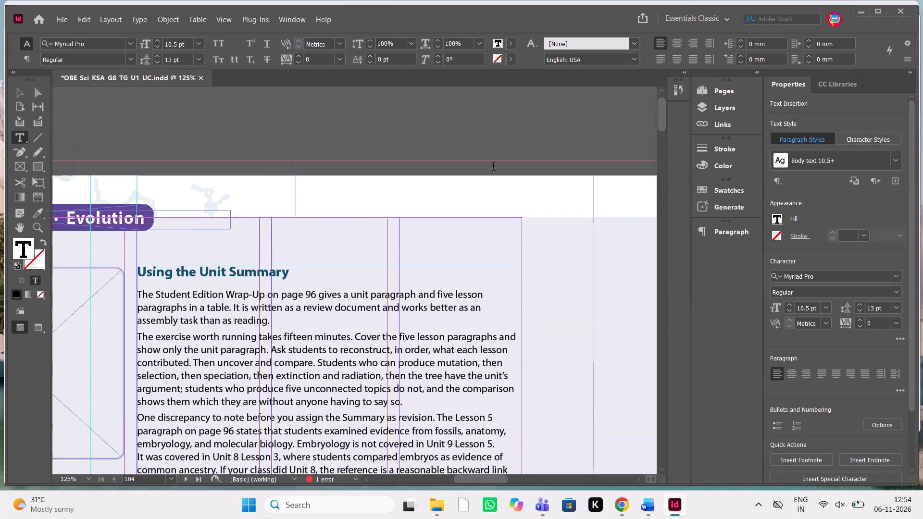
scroll(493, 168, down, 2)
scroll(493, 168, up, 1)
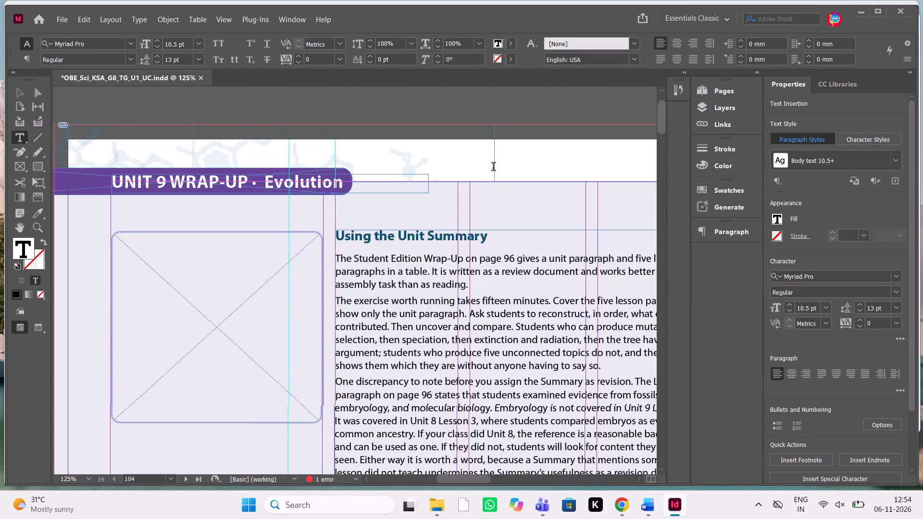
scroll(493, 168, down, 5)
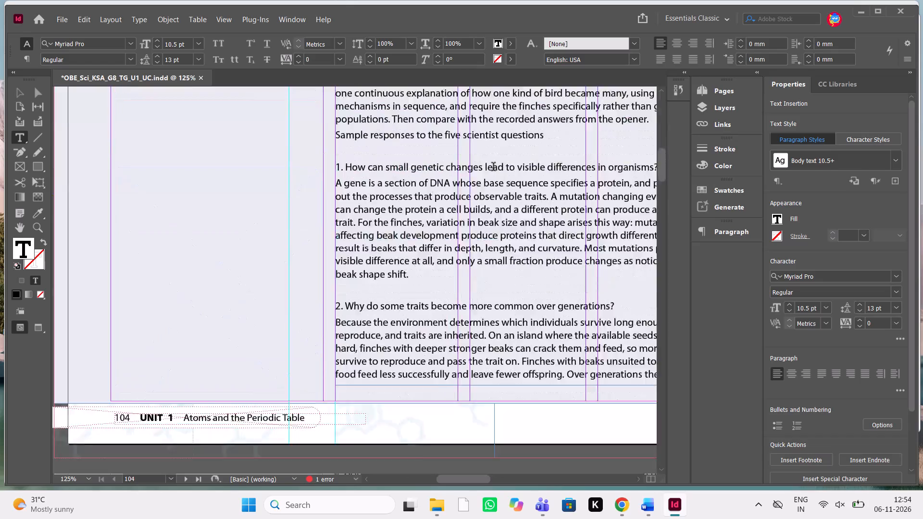
scroll(493, 168, down, 13)
scroll(493, 168, up, 8)
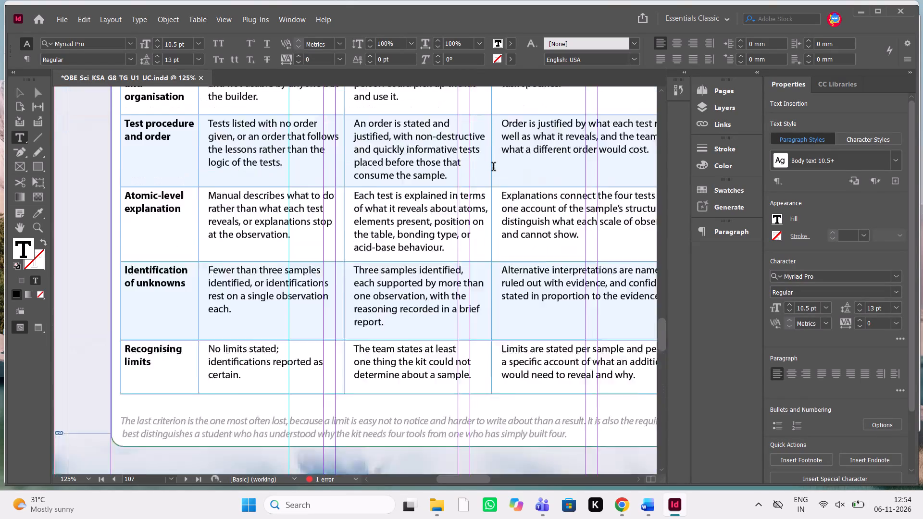
scroll(493, 168, up, 2)
scroll(493, 168, down, 2)
scroll(493, 168, up, 2)
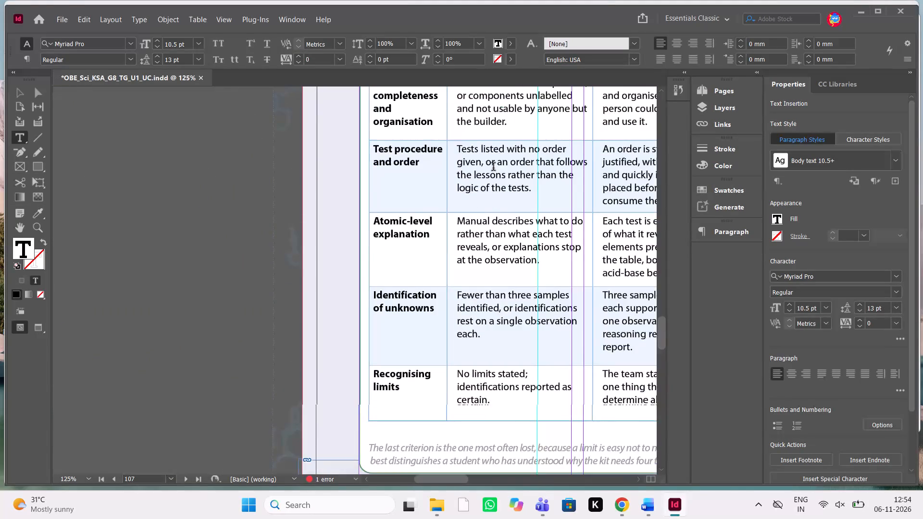
scroll(493, 168, up, 3)
scroll(493, 168, down, 1)
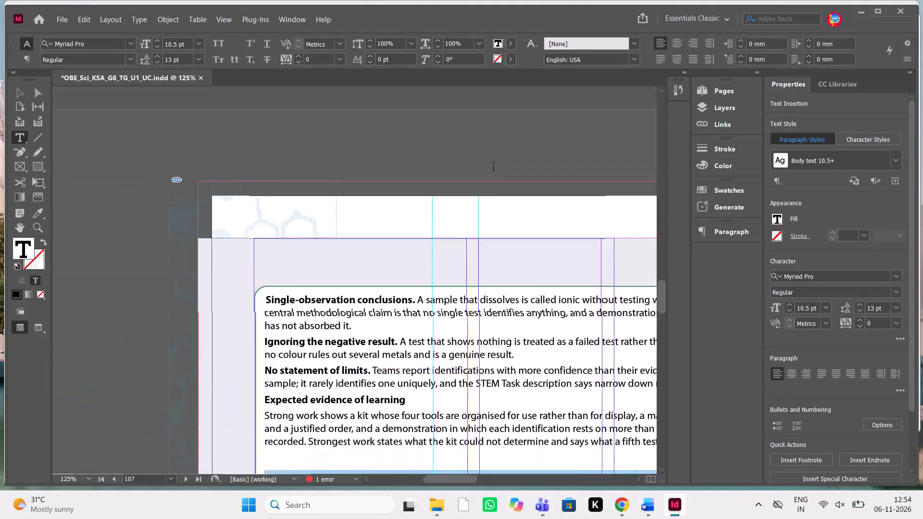
scroll(493, 168, down, 1)
scroll(493, 168, left, 1)
scroll(493, 168, down, 2)
scroll(493, 168, up, 3)
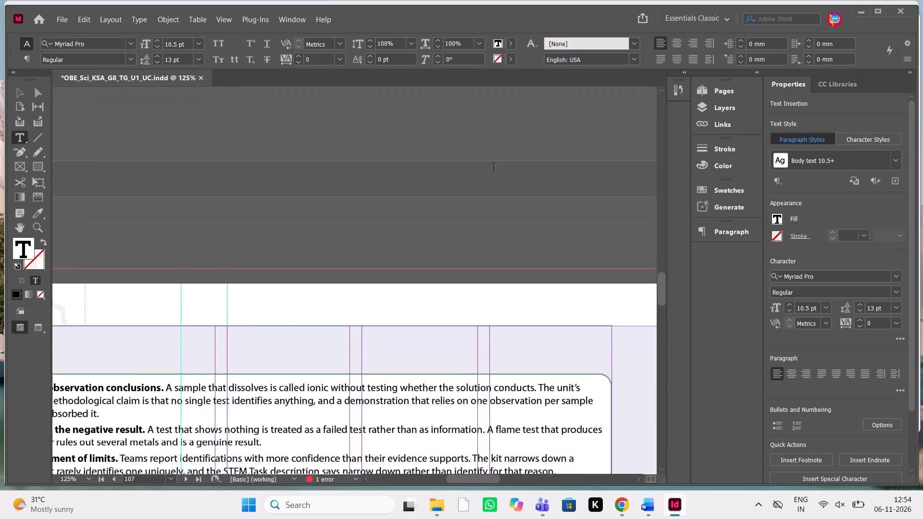
scroll(493, 168, up, 4)
Select page 104's body text frame and trace its text thread to the continuation frame on page 106.
click(493, 168)
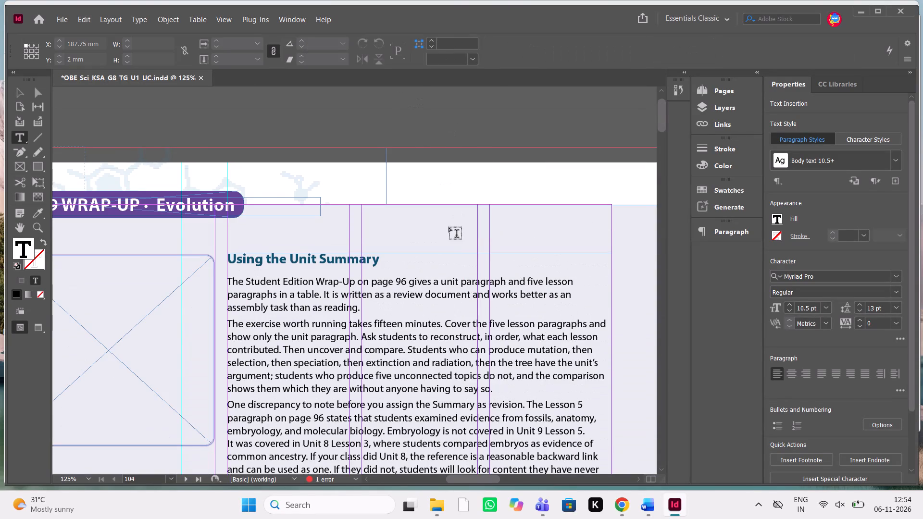
click(24, 88)
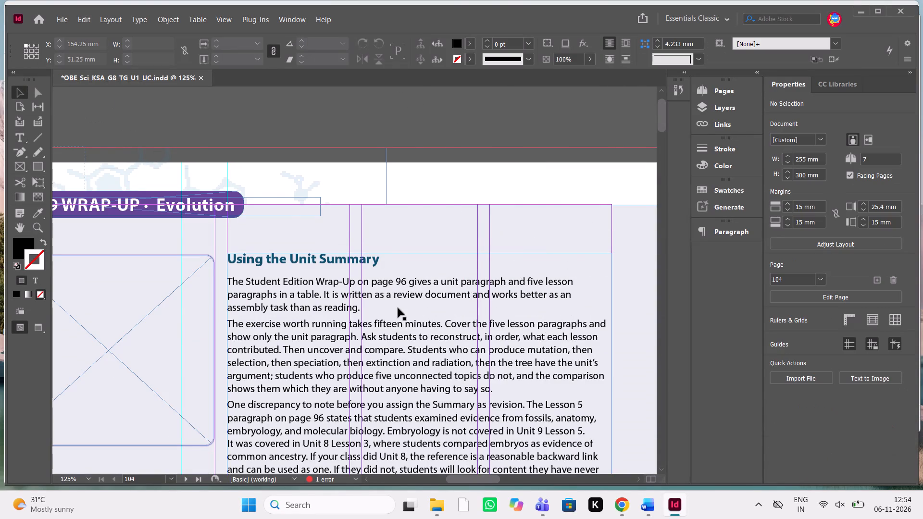
scroll(398, 308, down, 2)
scroll(398, 308, left, 1)
scroll(398, 308, down, 2)
scroll(398, 308, up, 1)
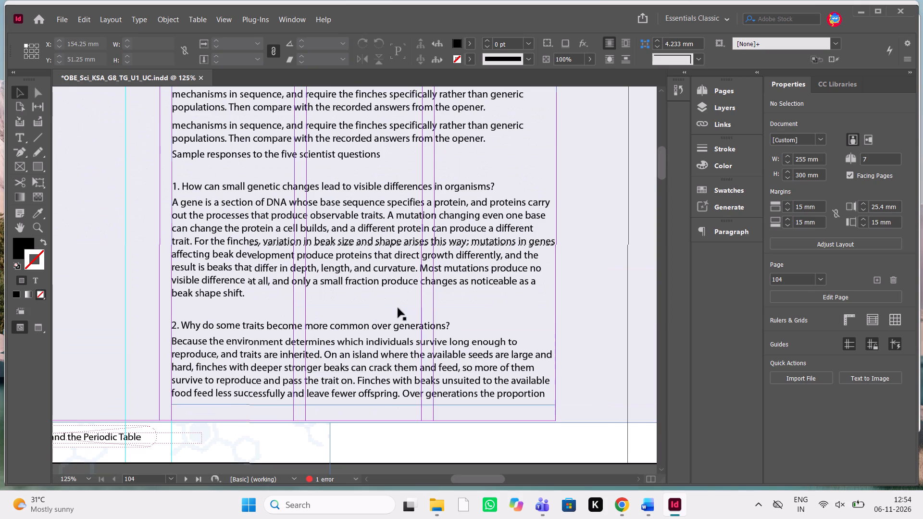
click(517, 344)
scroll(568, 401, left, 2)
scroll(568, 401, down, 1)
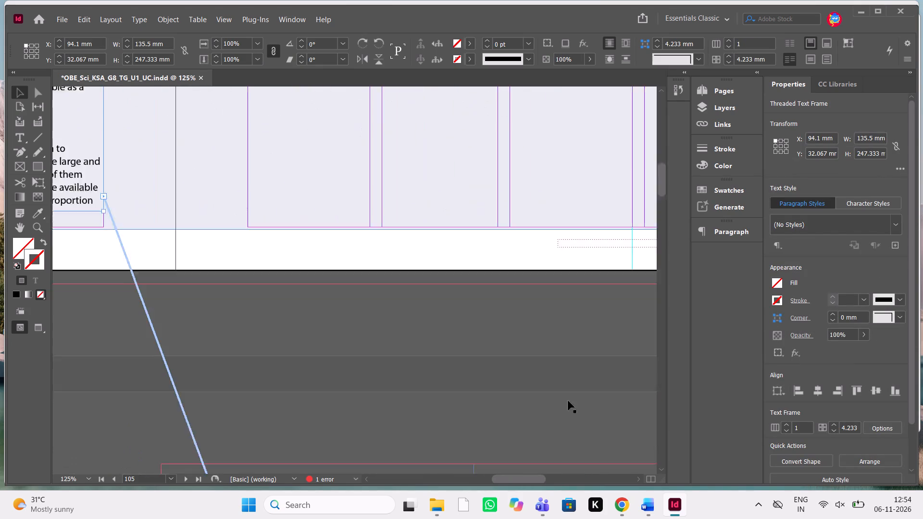
scroll(568, 401, down, 3)
scroll(568, 401, up, 2)
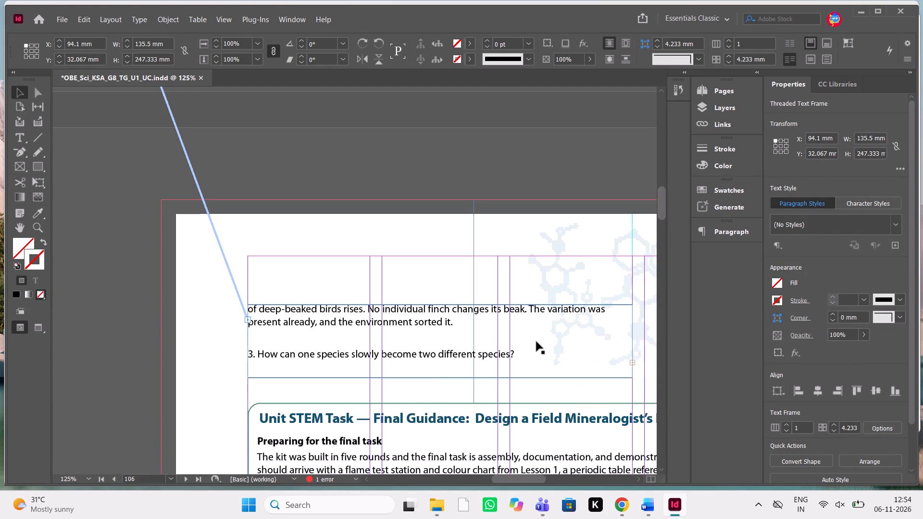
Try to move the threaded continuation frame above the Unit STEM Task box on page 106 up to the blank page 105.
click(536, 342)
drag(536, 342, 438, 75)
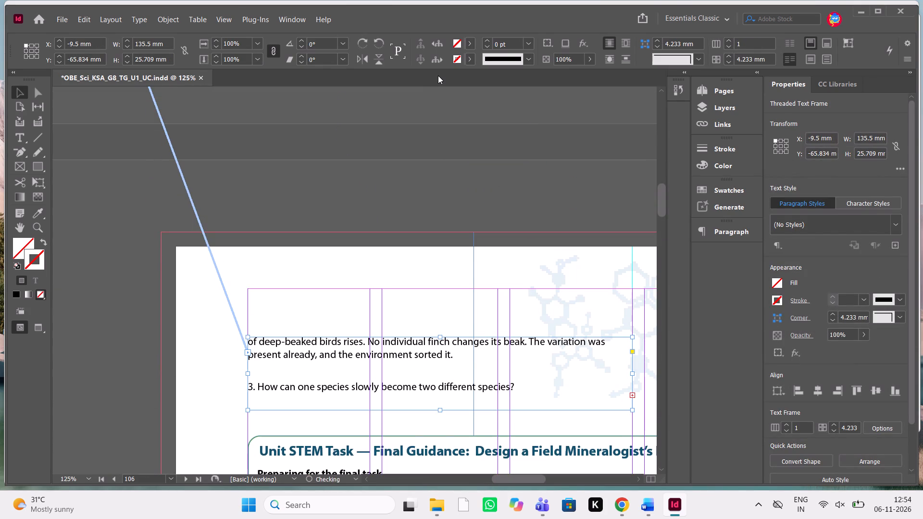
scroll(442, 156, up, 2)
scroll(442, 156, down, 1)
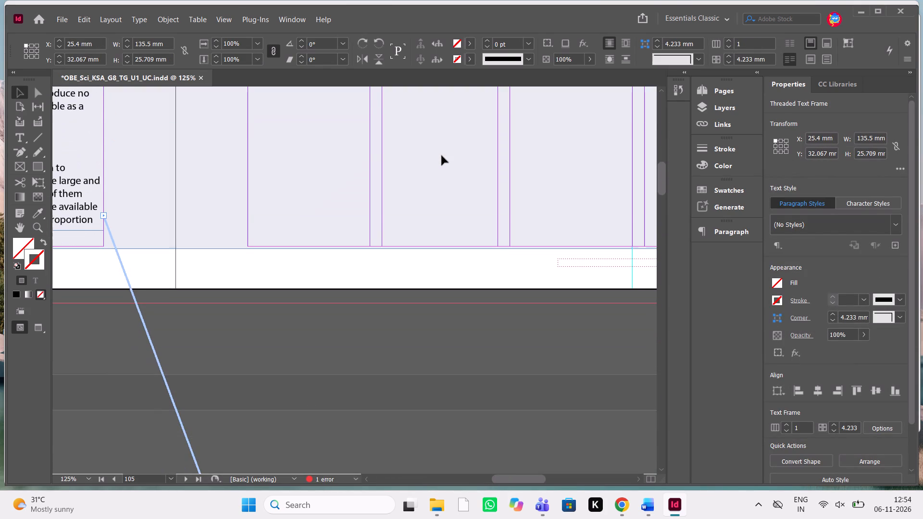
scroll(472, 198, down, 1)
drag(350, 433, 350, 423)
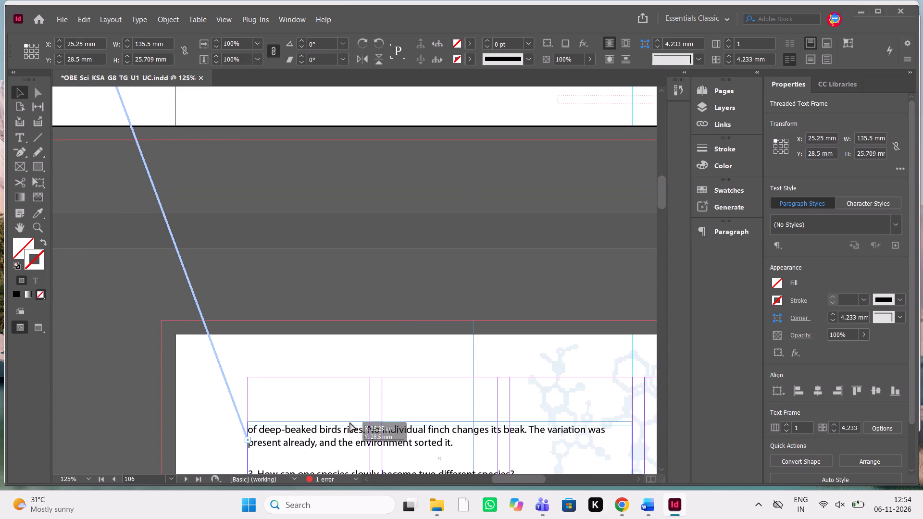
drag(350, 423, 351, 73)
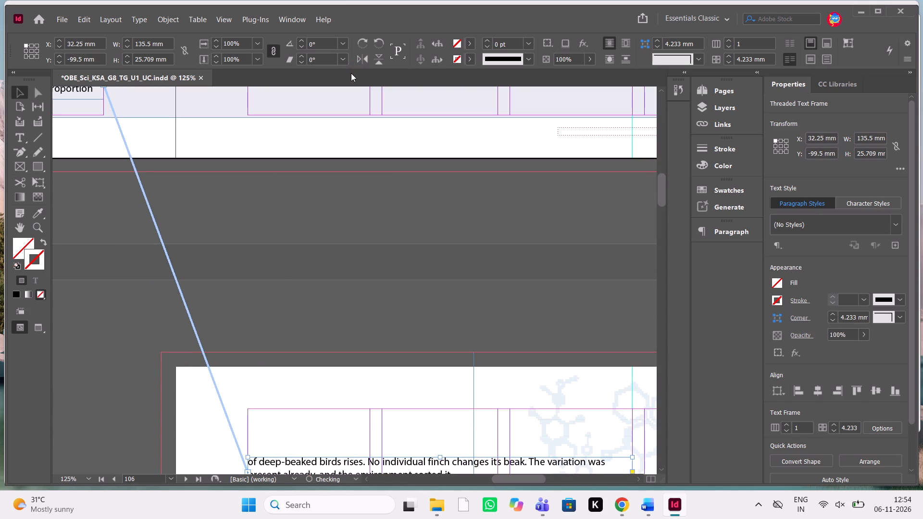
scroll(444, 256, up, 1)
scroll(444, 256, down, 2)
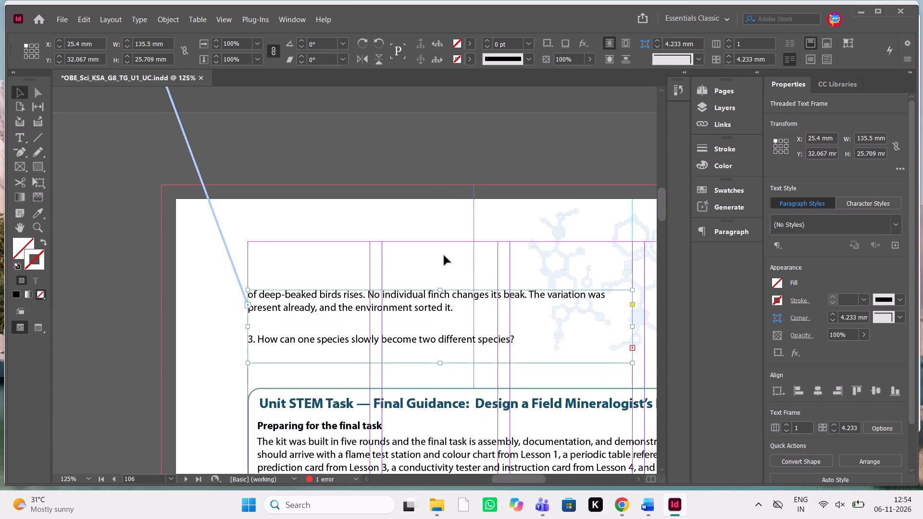
Move the threaded continuation frame from above page 106 up to the bottom of page 105's text column.
drag(359, 341, 360, 149)
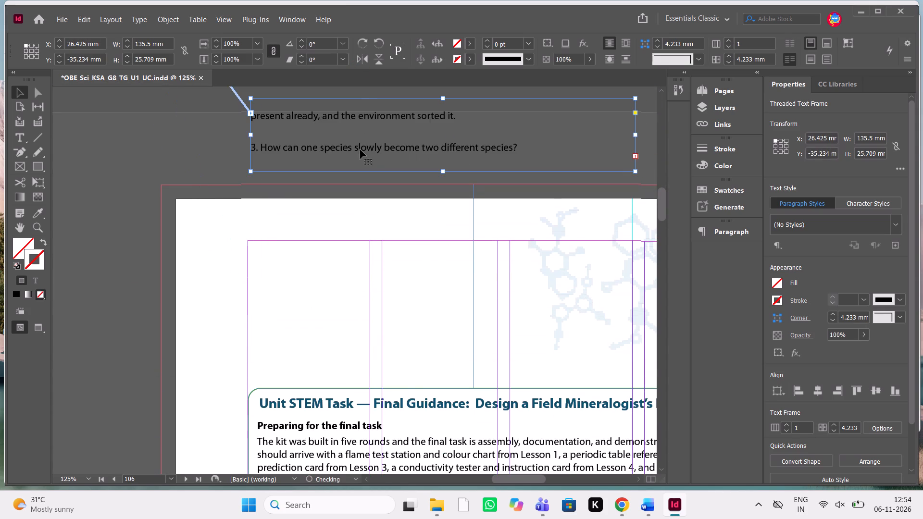
scroll(419, 269, up, 1)
drag(364, 336, 329, 107)
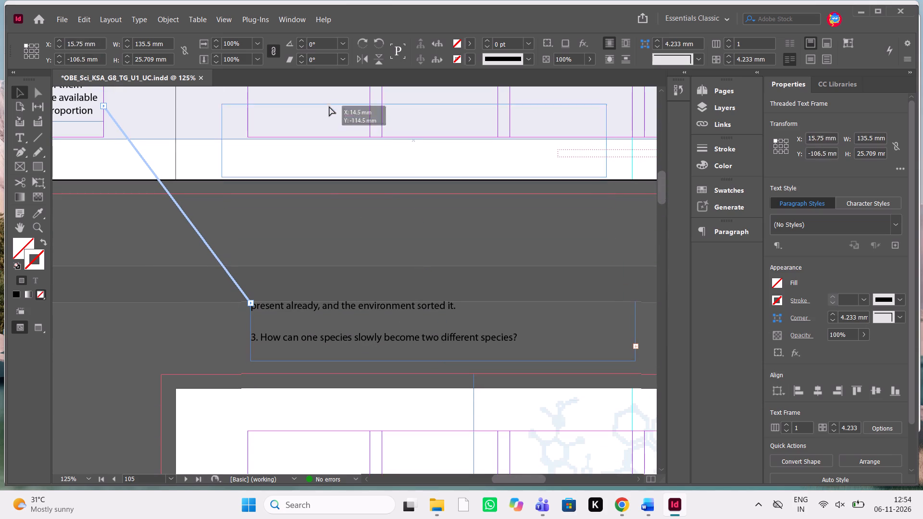
drag(329, 107, 362, 112)
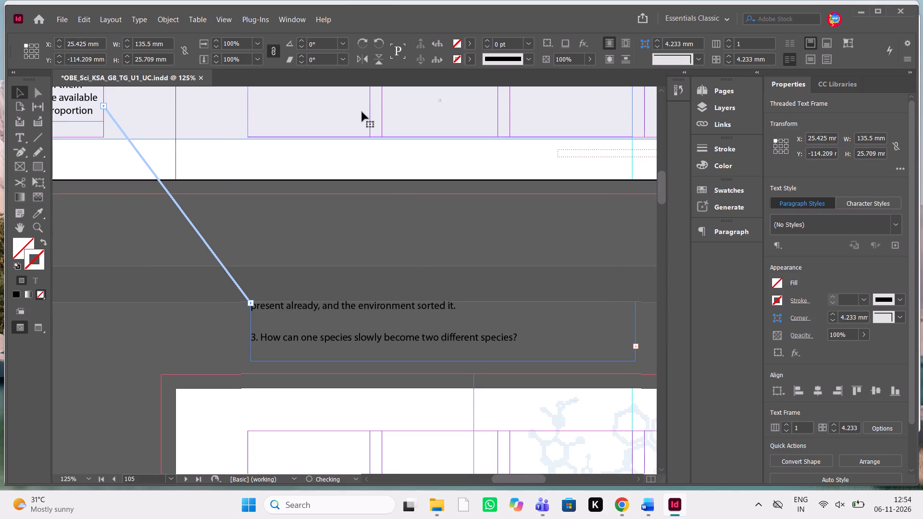
scroll(362, 112, up, 1)
scroll(369, 369, up, 1)
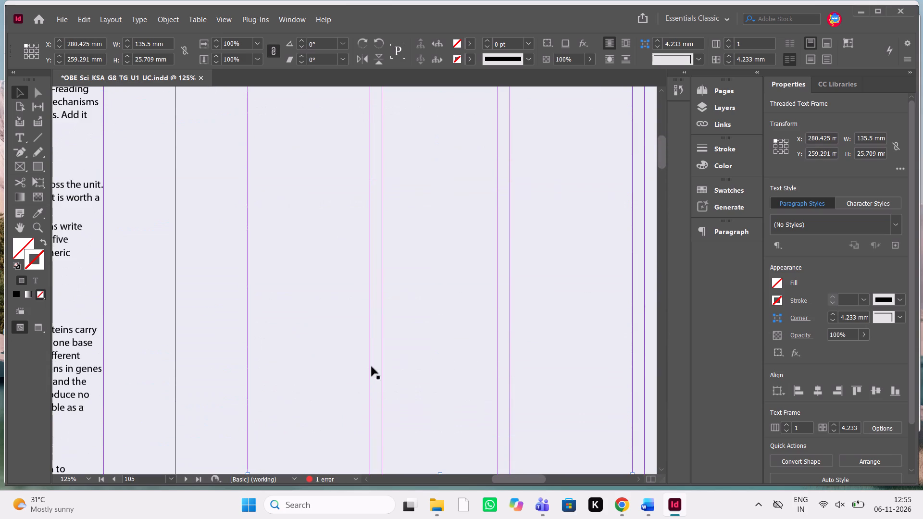
scroll(414, 367, up, 1)
scroll(414, 367, down, 1)
scroll(467, 380, down, 1)
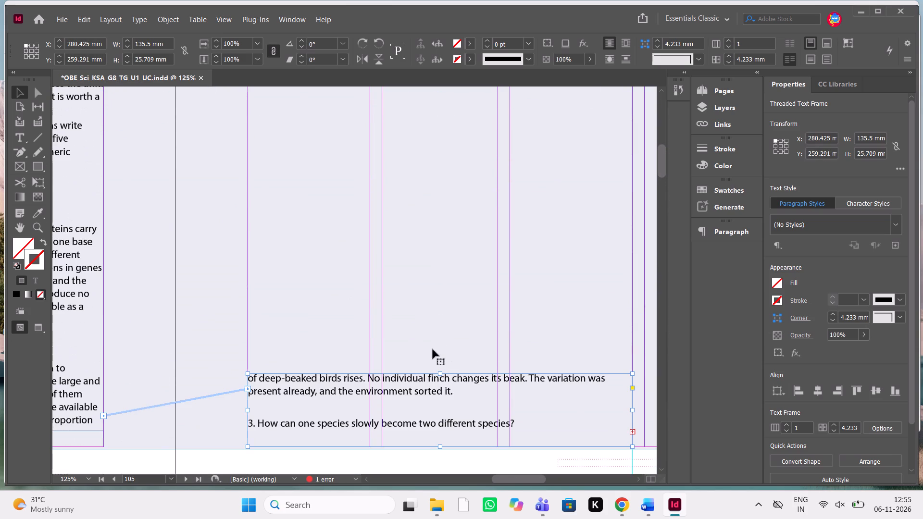
Nudge the continuation frame in large increments from the bottom of page 105 up towards the page top.
key(shift+Up)
key(shift+Up)
key(shift+Up)
key(shift+Up)
key(shift+Up)
key(shift+Up)
key(shift+Up)
key(shift+Up)
key(shift+Up)
key(shift+Up)
key(shift+Up)
key(shift+Up)
key(shift+Up)
key(shift+Up)
key(shift+Up)
key(shift+Up)
key(shift+Up)
key(shift+Up)
key(shift+Up)
key(shift+Up)
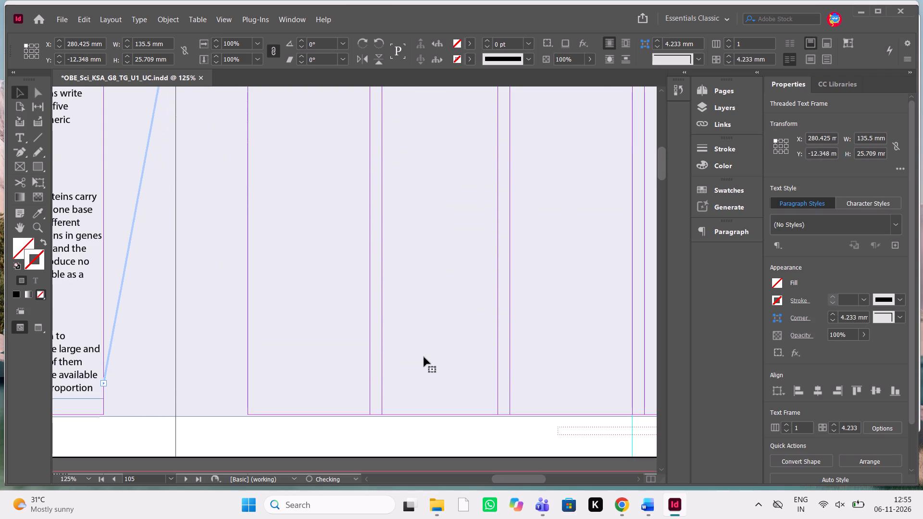
scroll(424, 357, up, 4)
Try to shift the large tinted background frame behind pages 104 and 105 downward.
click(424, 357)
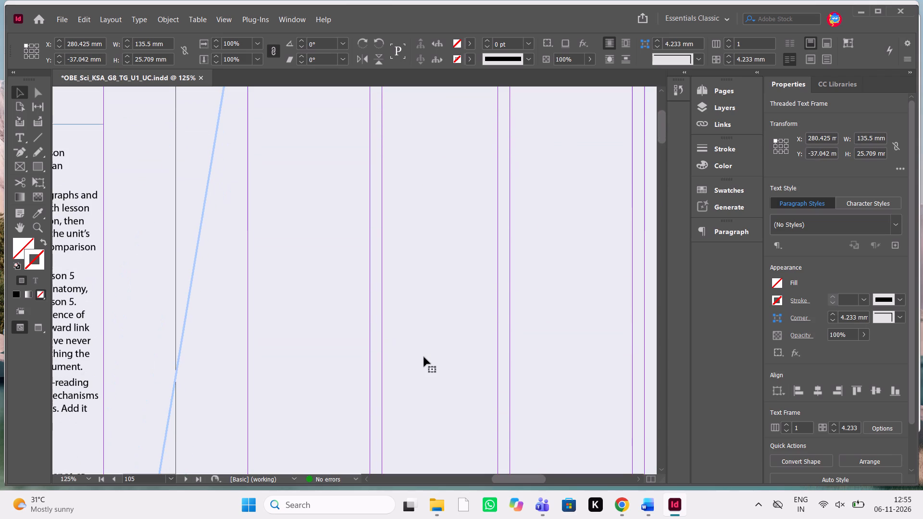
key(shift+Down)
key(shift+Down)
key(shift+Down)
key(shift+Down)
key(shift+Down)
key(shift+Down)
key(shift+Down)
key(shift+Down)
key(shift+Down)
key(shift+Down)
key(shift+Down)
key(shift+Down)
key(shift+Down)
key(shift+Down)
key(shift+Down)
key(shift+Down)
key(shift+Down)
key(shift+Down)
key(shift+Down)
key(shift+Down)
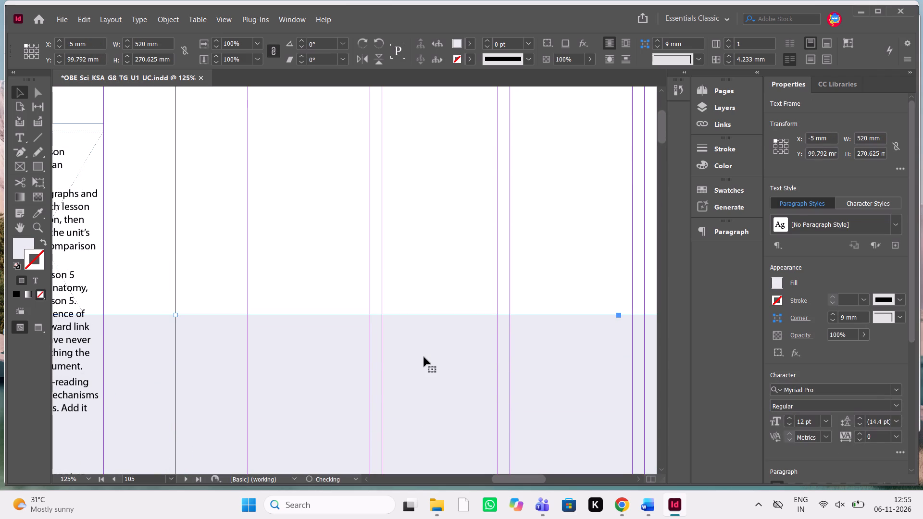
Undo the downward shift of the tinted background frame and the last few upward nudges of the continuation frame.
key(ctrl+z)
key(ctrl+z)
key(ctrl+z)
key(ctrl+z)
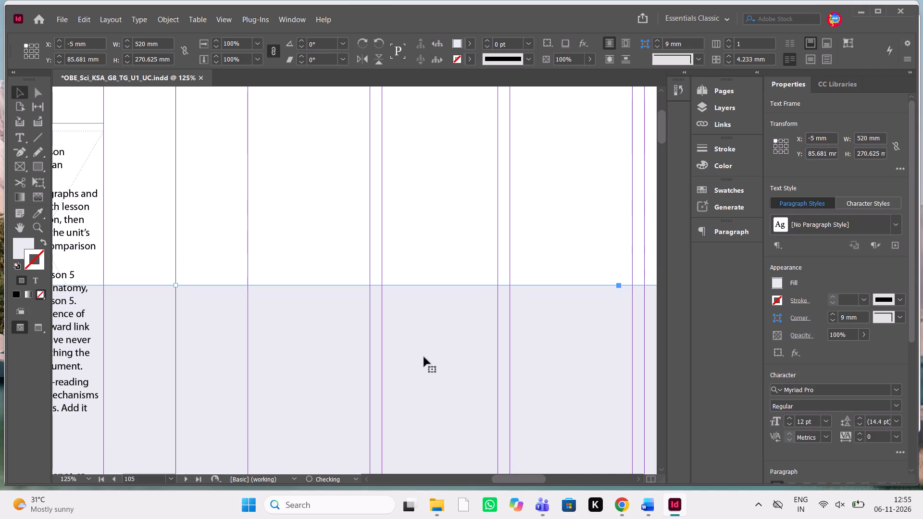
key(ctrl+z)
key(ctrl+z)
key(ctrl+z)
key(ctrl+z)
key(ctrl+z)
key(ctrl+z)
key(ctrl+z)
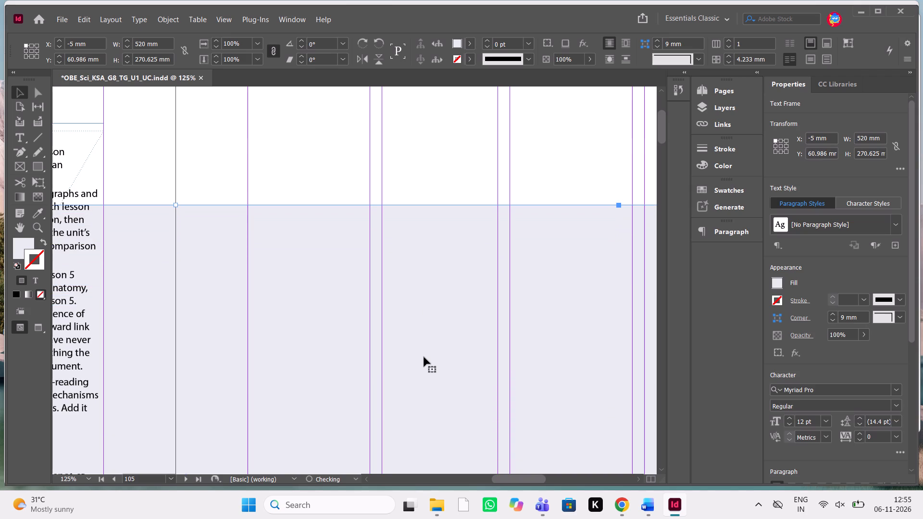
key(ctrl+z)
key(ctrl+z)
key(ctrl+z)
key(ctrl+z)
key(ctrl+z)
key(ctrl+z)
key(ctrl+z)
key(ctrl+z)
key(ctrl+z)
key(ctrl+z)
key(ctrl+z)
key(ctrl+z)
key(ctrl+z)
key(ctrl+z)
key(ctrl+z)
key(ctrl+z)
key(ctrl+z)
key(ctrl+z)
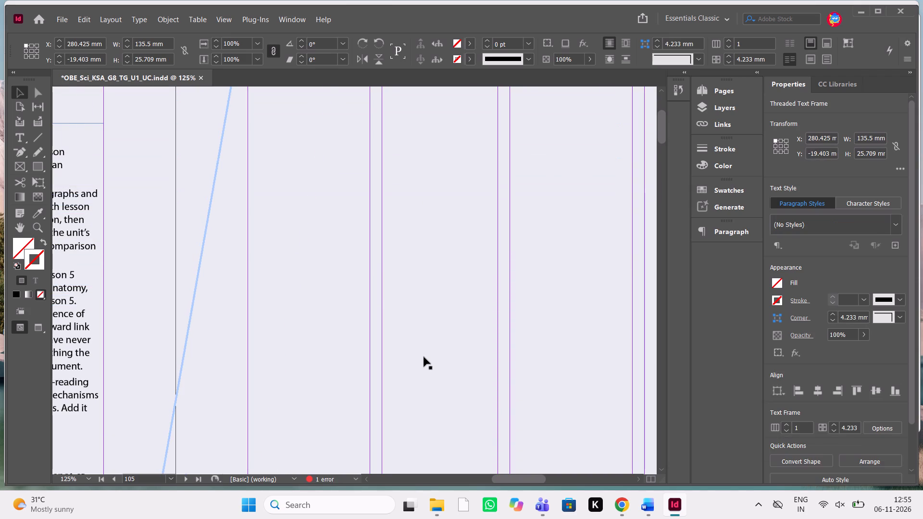
Place the continuation frame at the top of page 105's text column and extend its top edge to the margin at Y 15 mm.
ctrl+scroll(424, 357, up, 2)
scroll(424, 357, up, 2)
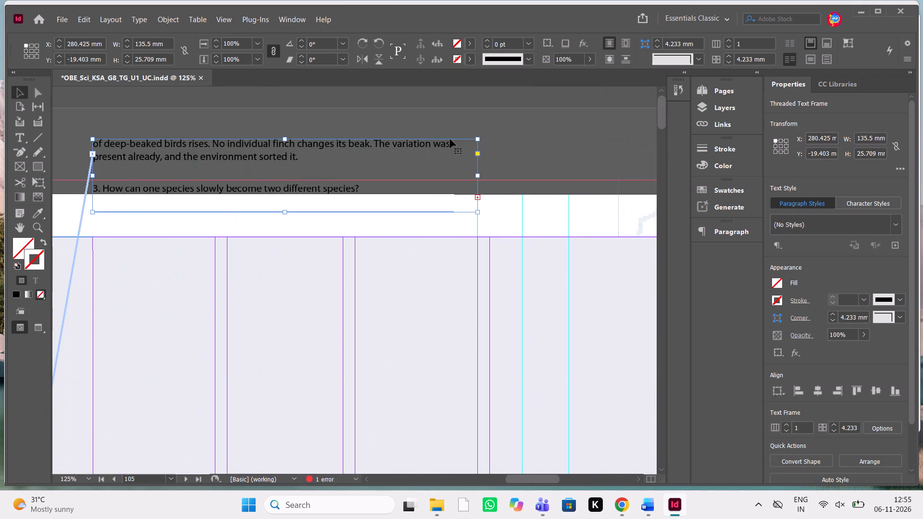
drag(353, 171, 357, 282)
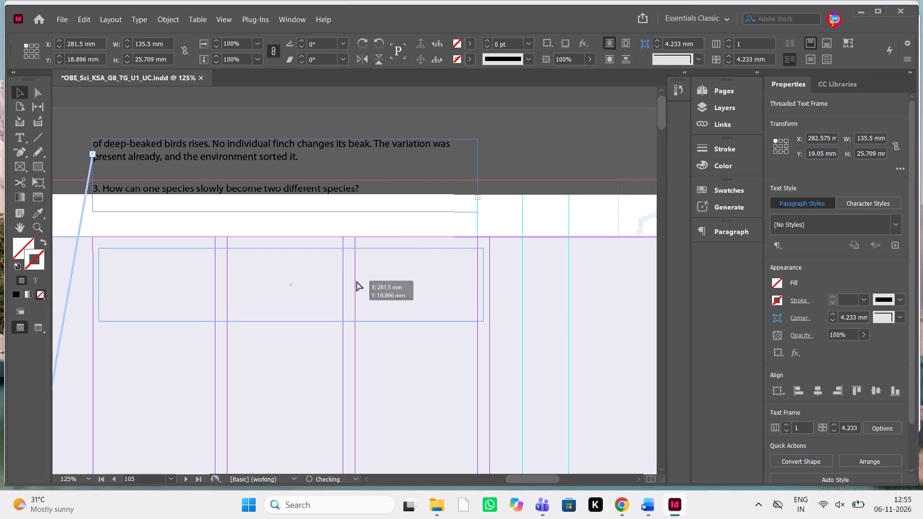
drag(357, 282, 352, 284)
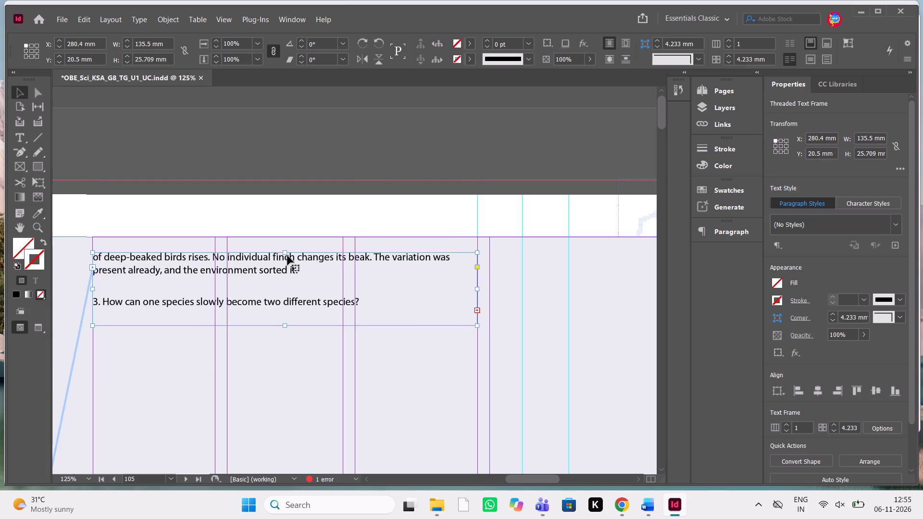
drag(287, 251, 286, 238)
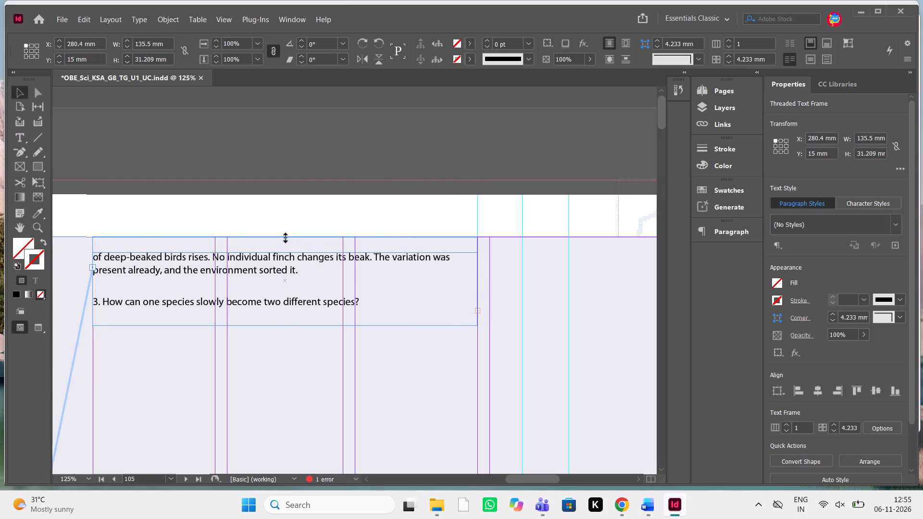
key(Down)
key(Down)
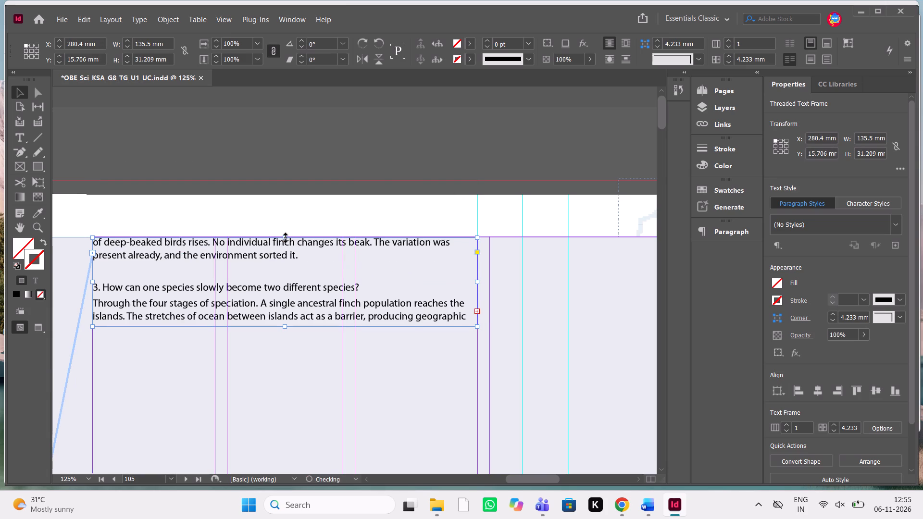
key(Up)
key(Up)
key(Down)
key(Up)
Extend the continuation frame's bottom edge down page 105 to a height of about 167.25 mm.
scroll(286, 238, down, 1)
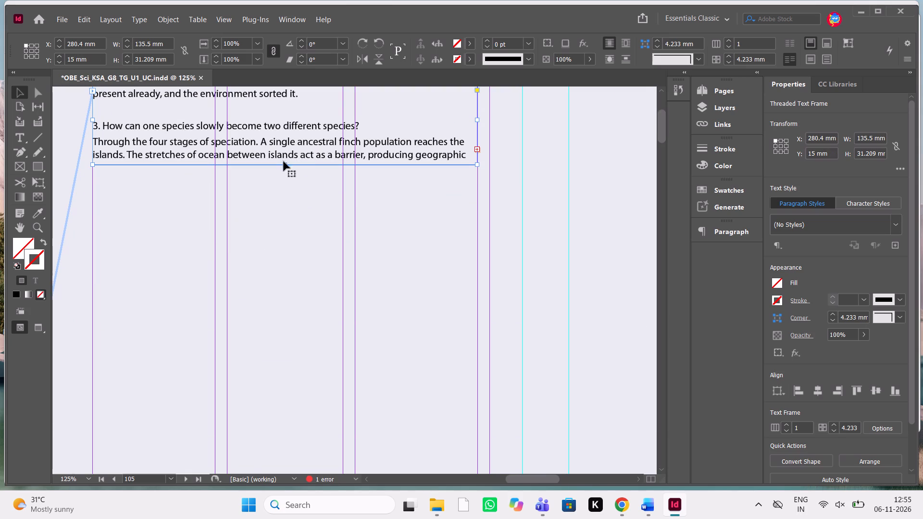
drag(287, 165, 302, 469)
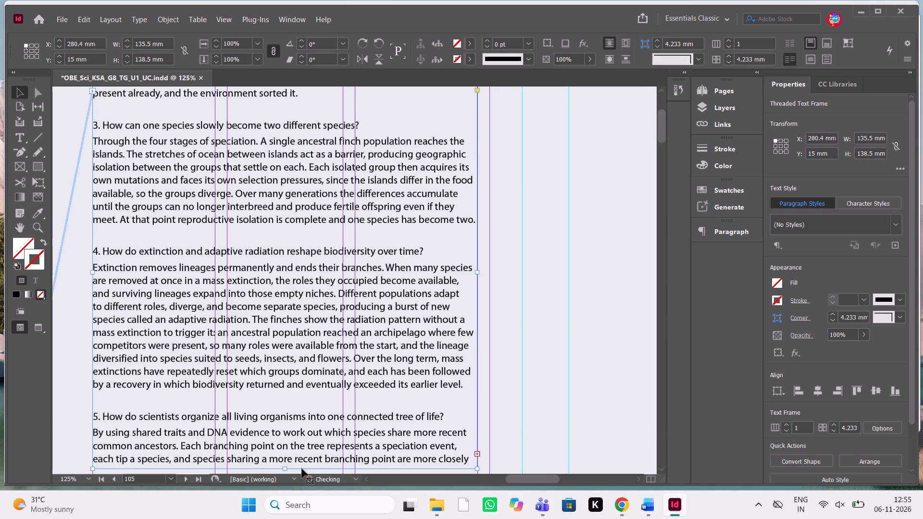
scroll(305, 323, down, 1)
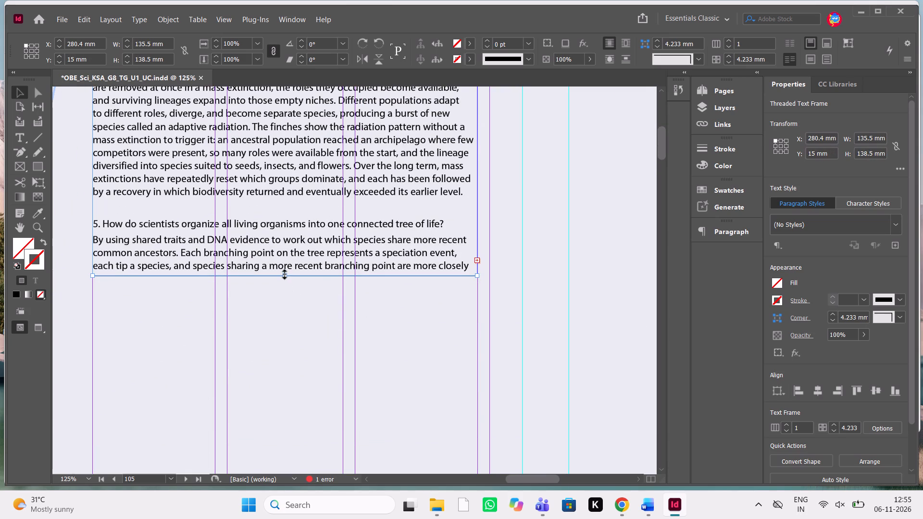
drag(285, 274, 286, 357)
Delete the empty line before question 2, "Why do some traits become more common over generations?", on page 104.
scroll(286, 357, down, 1)
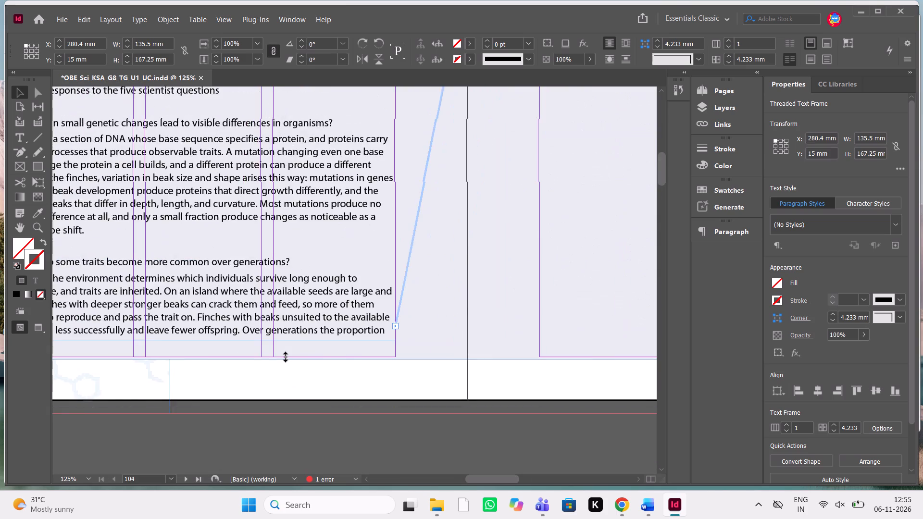
scroll(286, 357, down, 1)
double_click(215, 260)
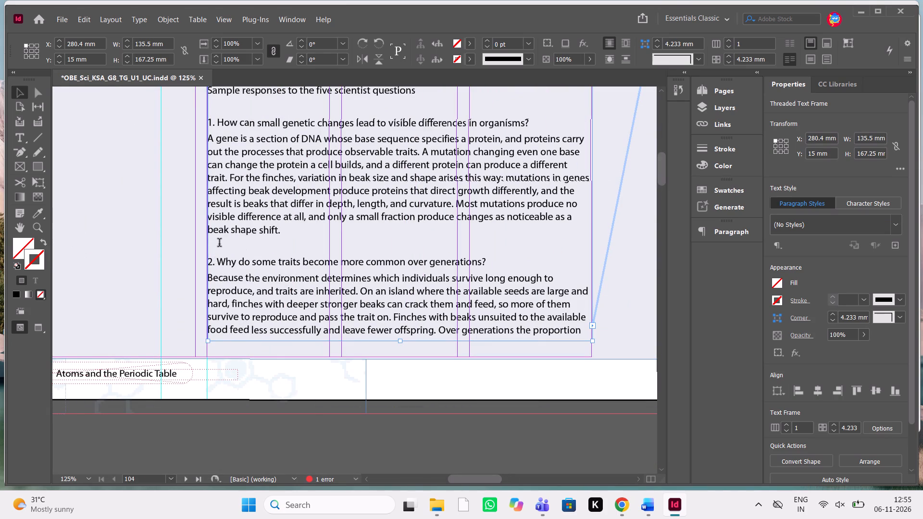
click(218, 242)
click(273, 271)
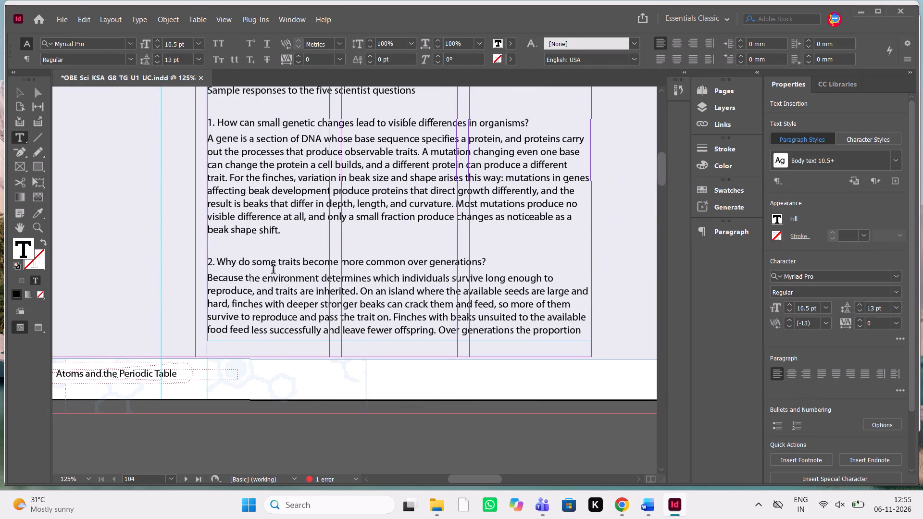
key(Delete)
click(216, 243)
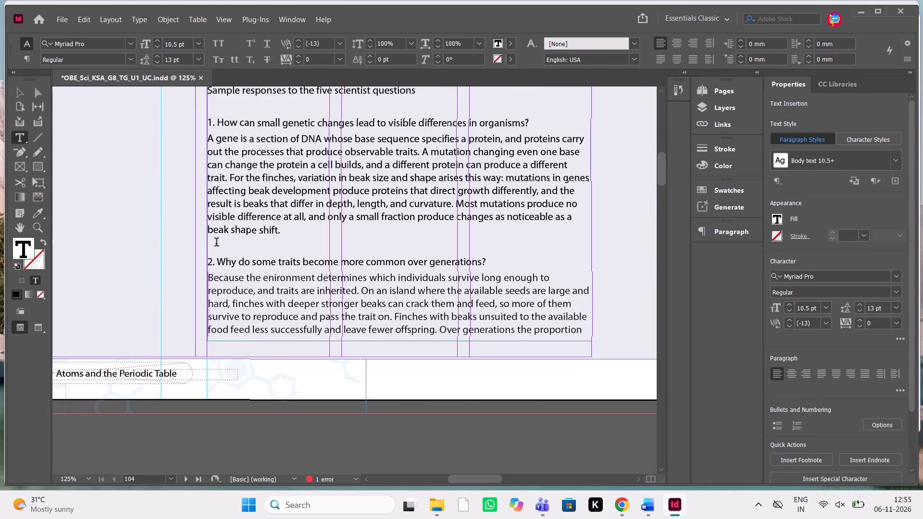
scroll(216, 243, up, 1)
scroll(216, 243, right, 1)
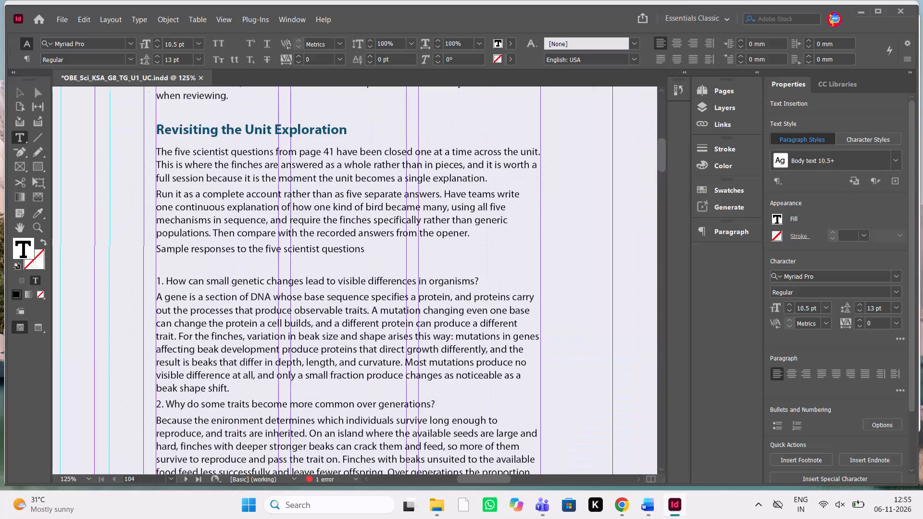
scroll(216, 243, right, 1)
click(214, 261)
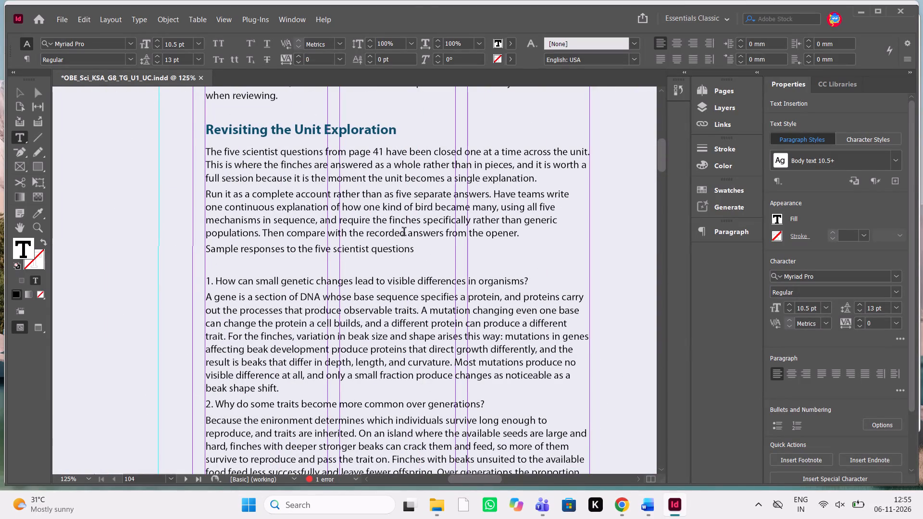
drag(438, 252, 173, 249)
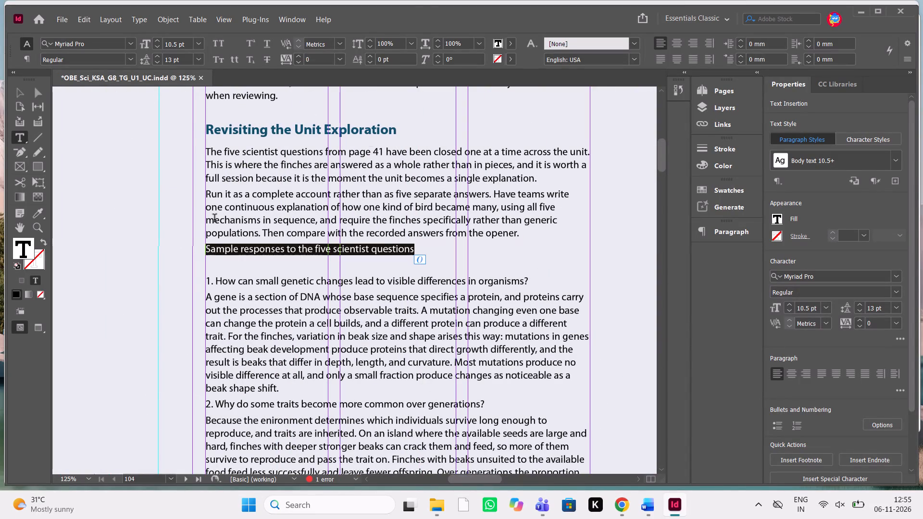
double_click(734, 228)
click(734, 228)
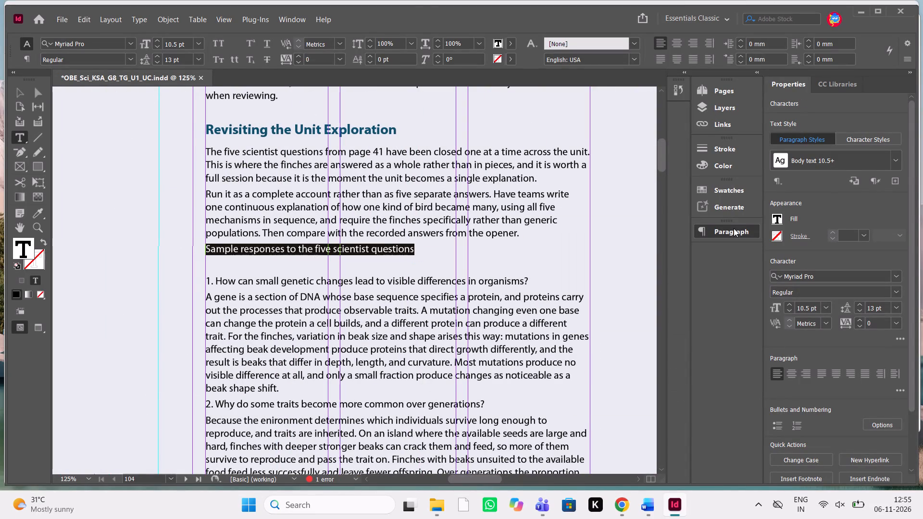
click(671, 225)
Delete the empty line between "Sample responses to the five scientist questions" and question 1 on page 104.
click(217, 269)
key(Delete)
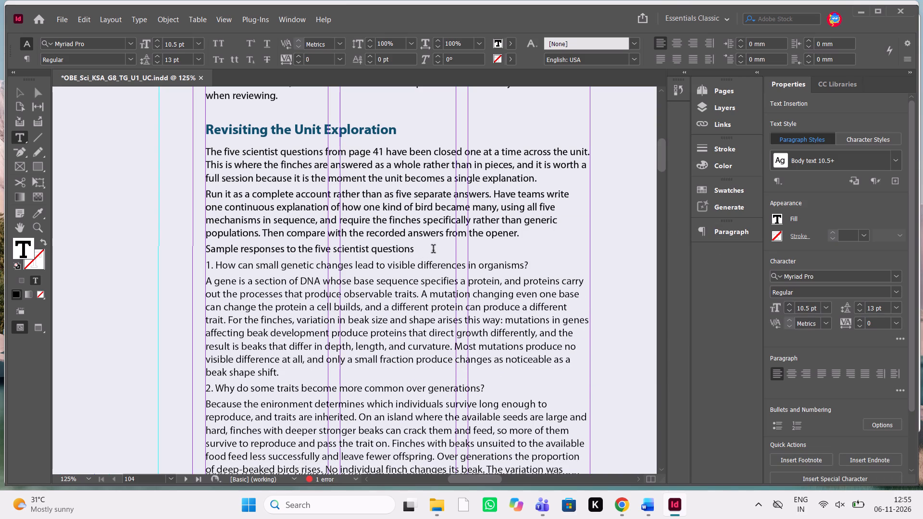
Format the line "Sample responses to the five scientist questions" with 3 mm space after and bold text.
drag(433, 250, 155, 248)
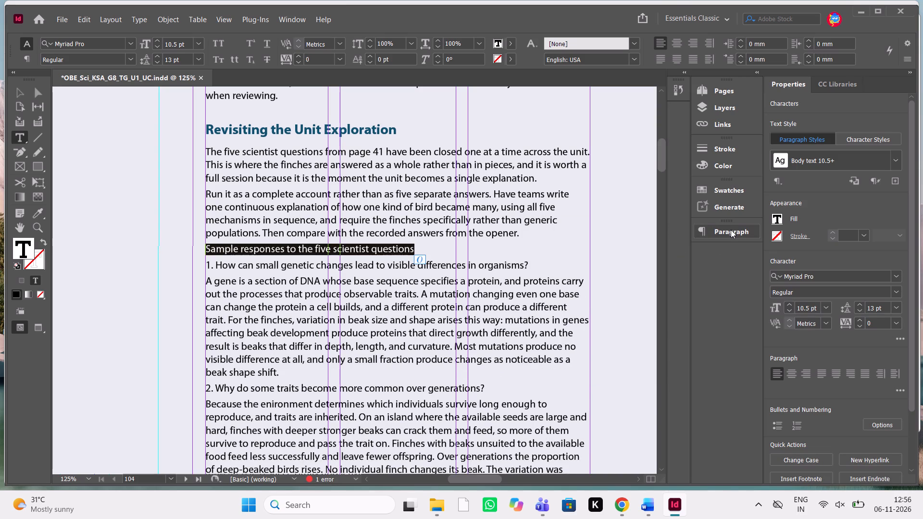
click(731, 230)
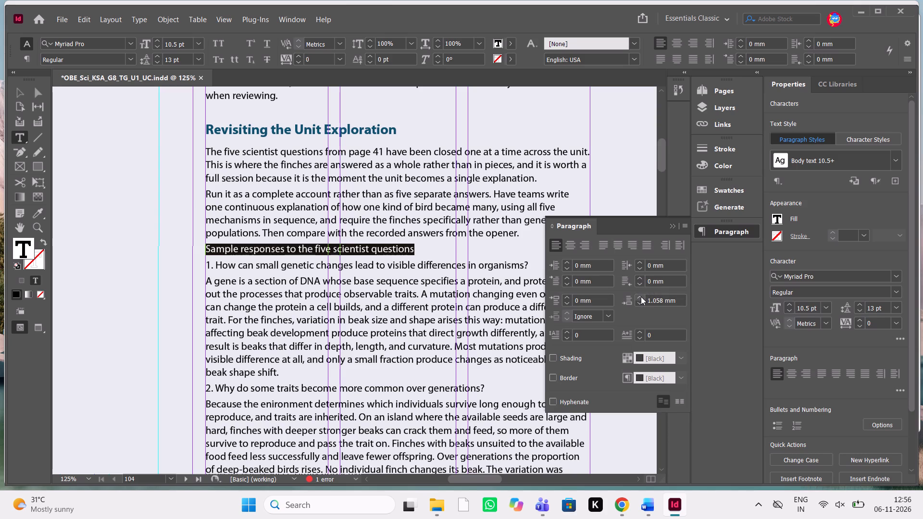
click(641, 297)
click(641, 297)
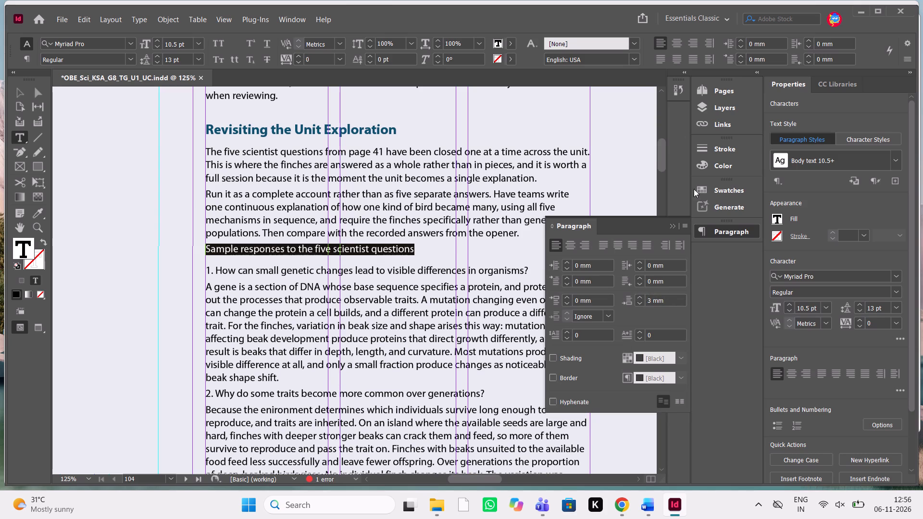
click(677, 225)
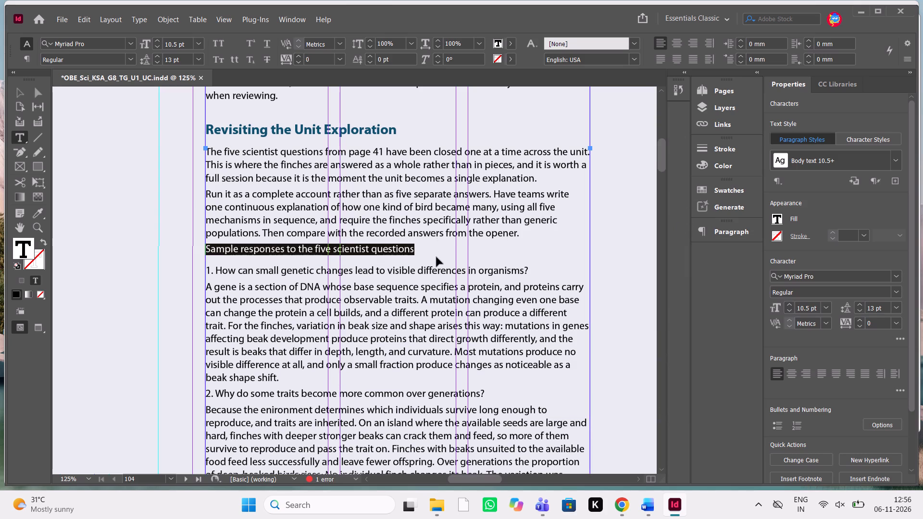
key(ctrl+shift+b)
click(495, 261)
scroll(495, 261, up, 1)
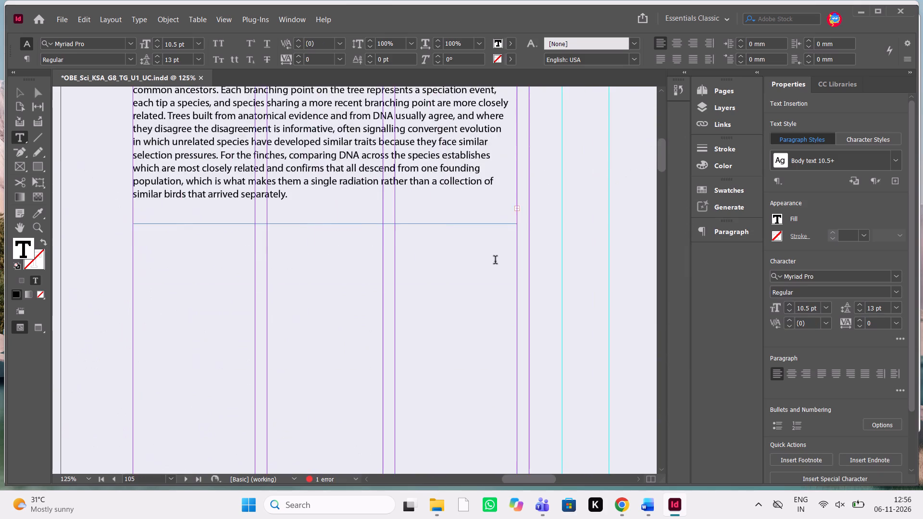
Delete the empty lines before question 4, question 5 and the paragraph "The closing question worth asking" on page 105.
scroll(495, 261, up, 1)
scroll(495, 261, down, 1)
scroll(495, 261, up, 1)
scroll(197, 284, up, 1)
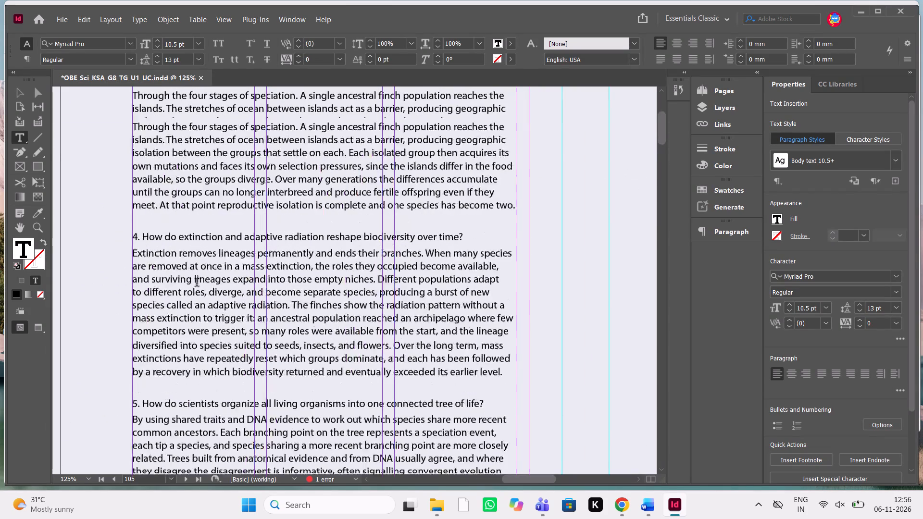
scroll(197, 284, up, 1)
click(137, 284)
key(Delete)
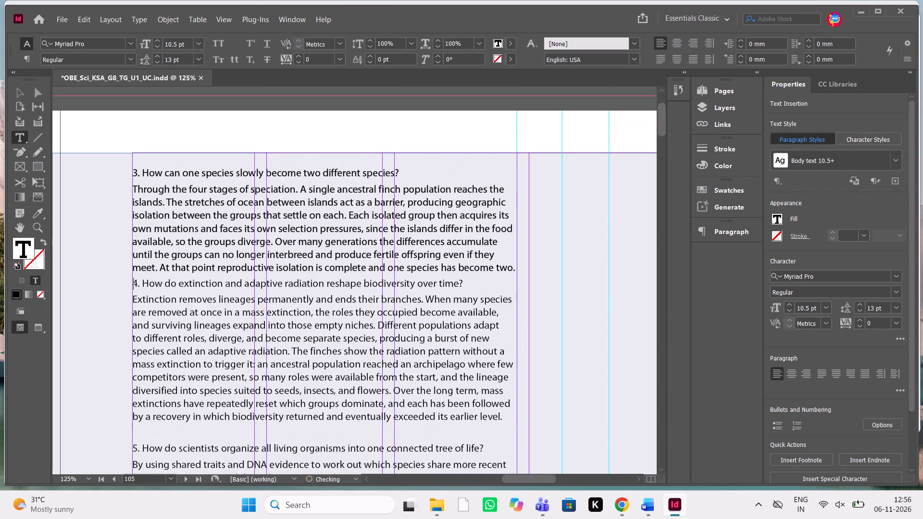
click(137, 430)
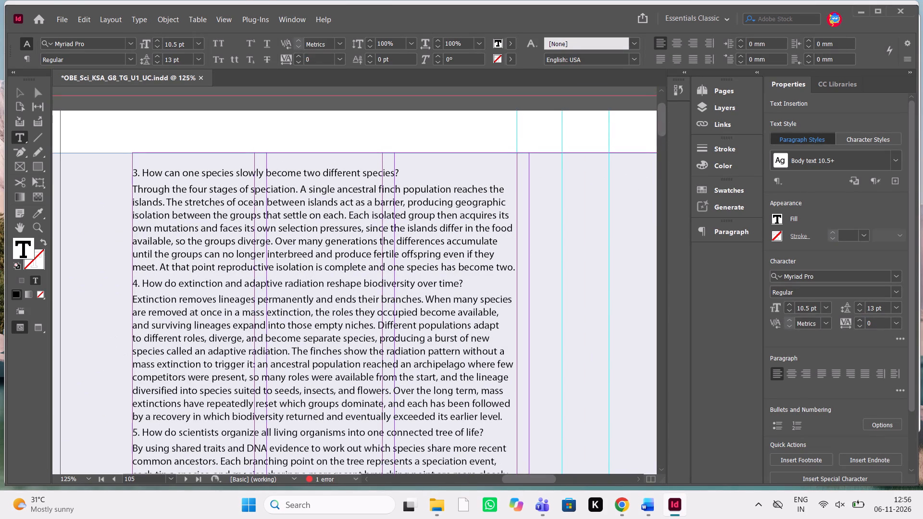
scroll(137, 430, down, 2)
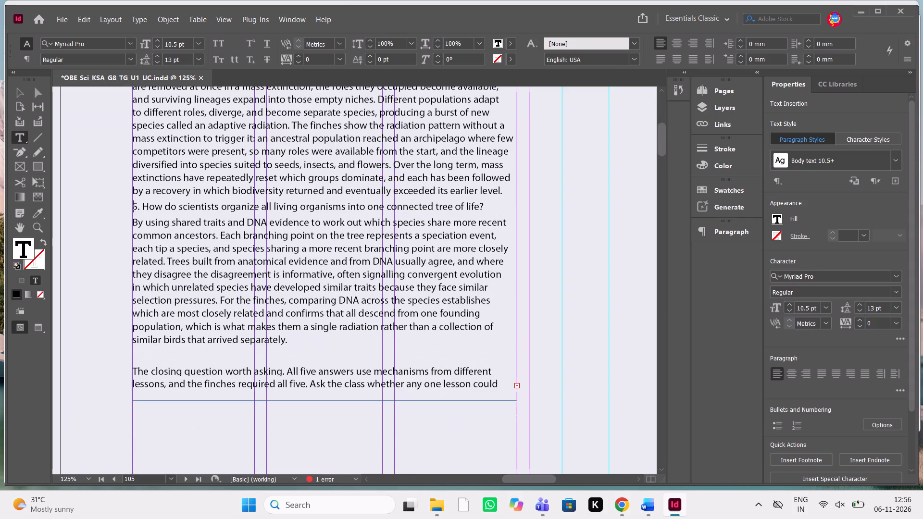
click(137, 355)
key(Delete)
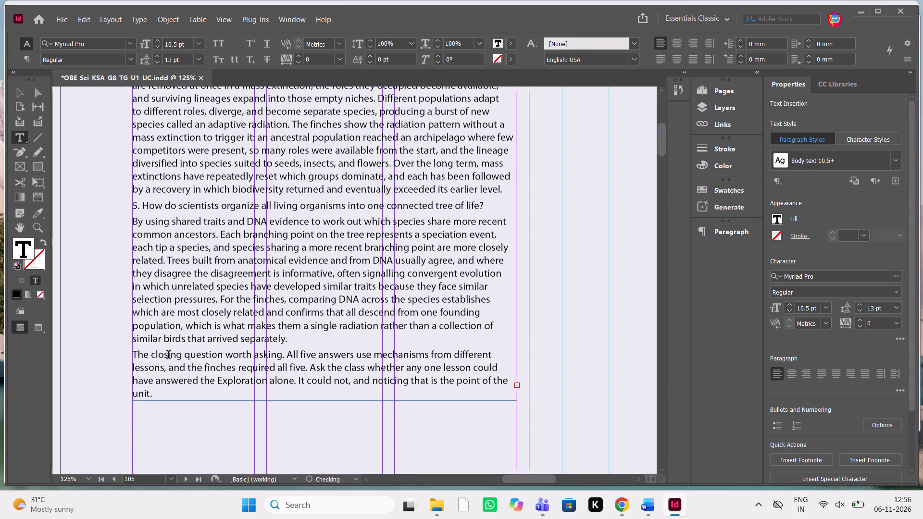
Extend the bottom edge of the text frame on page 105 to a height of about 188.2 mm.
scroll(288, 395, right, 13)
scroll(288, 395, left, 1)
scroll(288, 395, down, 1)
scroll(288, 395, left, 3)
key(Escape)
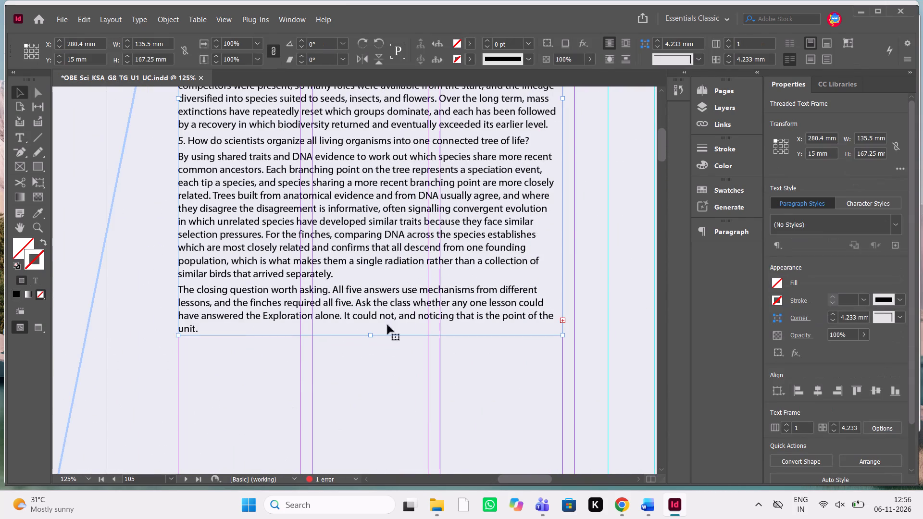
drag(370, 335, 376, 395)
Check the Word manuscript's bold text and make "The exercise worth running takes fifteen minutes." bold on page 104.
scroll(376, 395, right, 2)
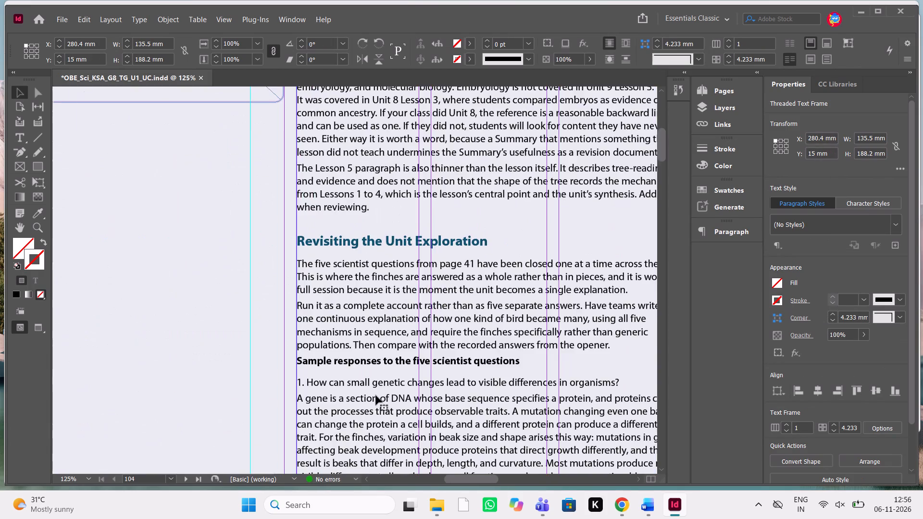
scroll(376, 395, right, 1)
scroll(376, 395, up, 1)
key(alt+Tab)
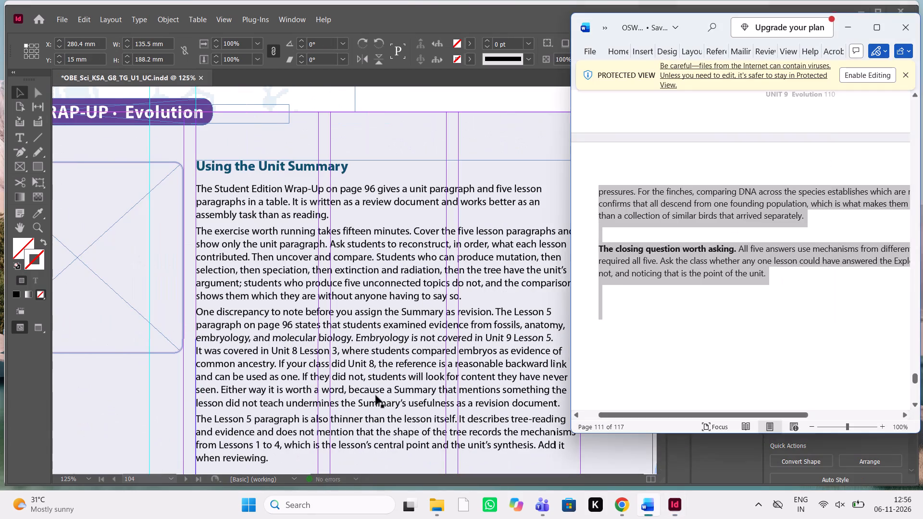
scroll(619, 288, up, 5)
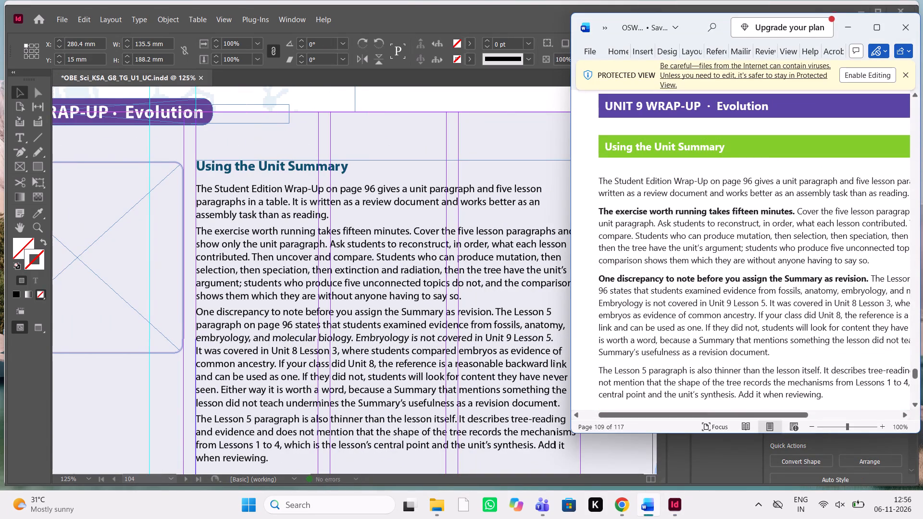
double_click(385, 246)
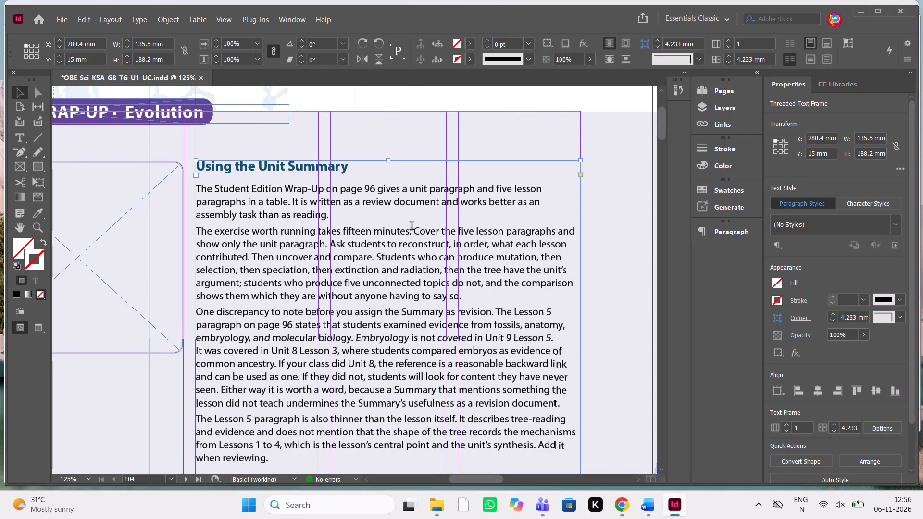
drag(412, 230, 183, 233)
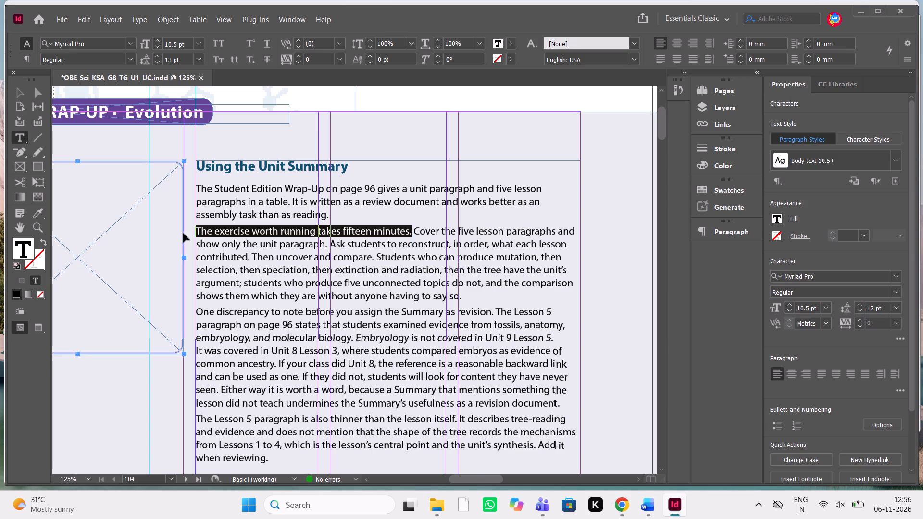
key(ctrl+shift+b)
Make the sentence "One discrepancy to note before you assign the Summary as revision." bold, matching the Word manuscript.
key(alt+Tab)
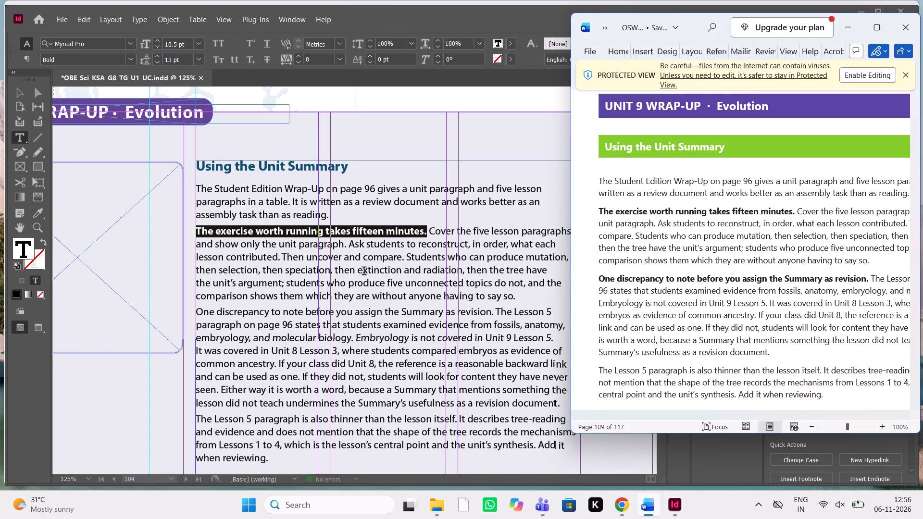
drag(494, 313, 176, 309)
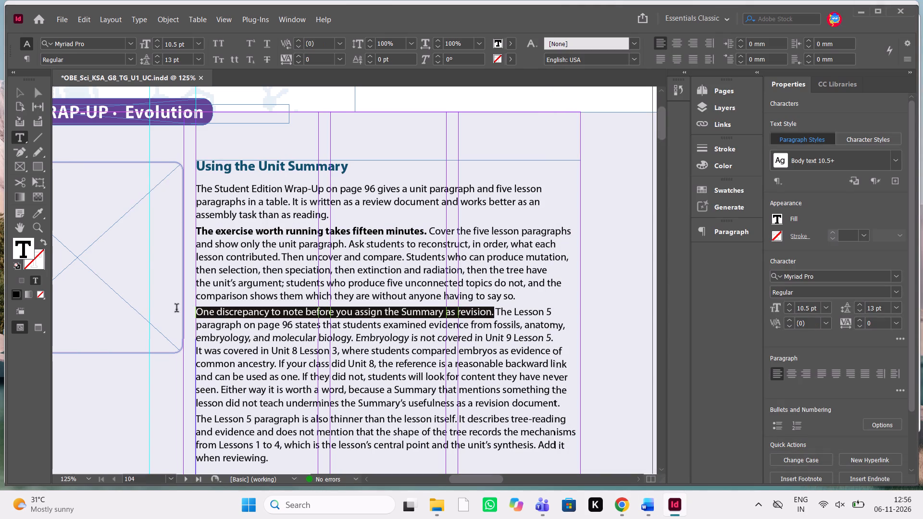
drag(176, 309, 168, 314)
key(ctrl+shift+b)
Compare with the Word manuscript and make "Run it as a complete account rather than as five separate answers." bold under Revisiting the Unit Exploration.
key(alt+Tab)
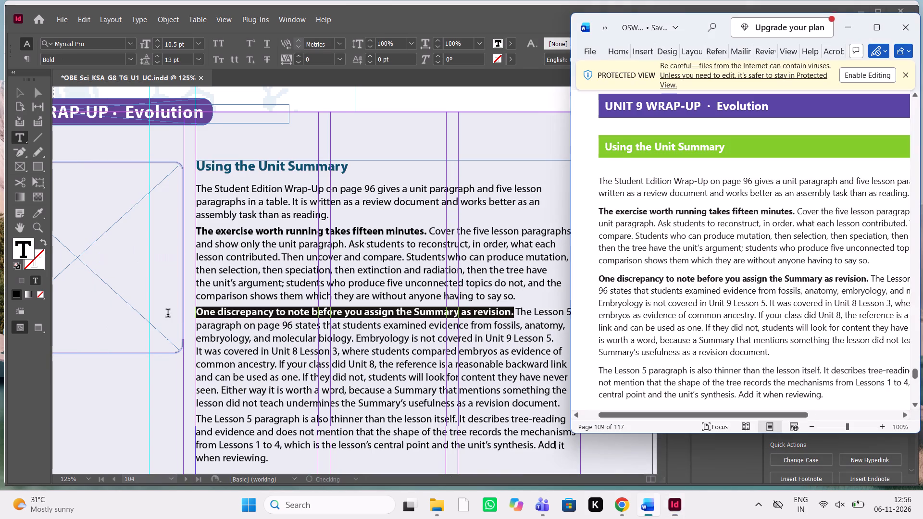
scroll(780, 284, down, 1)
scroll(474, 323, down, 1)
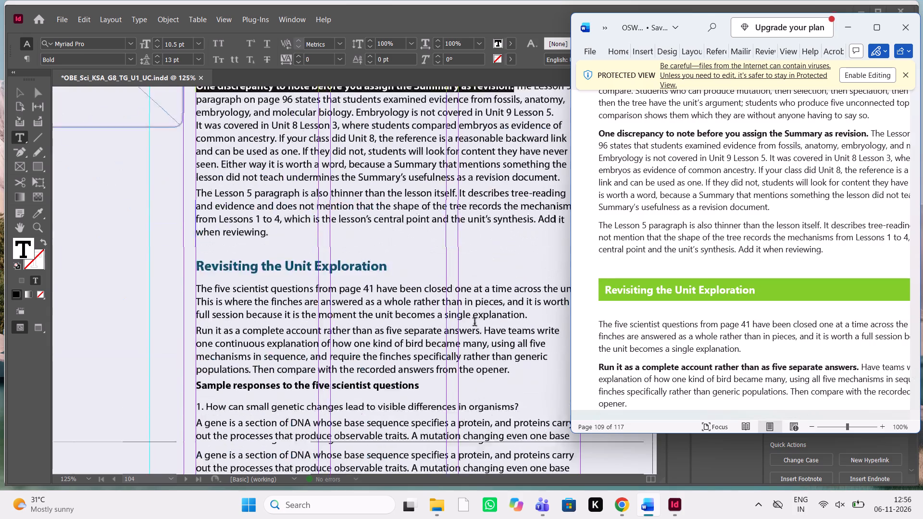
scroll(474, 323, down, 1)
scroll(753, 306, down, 1)
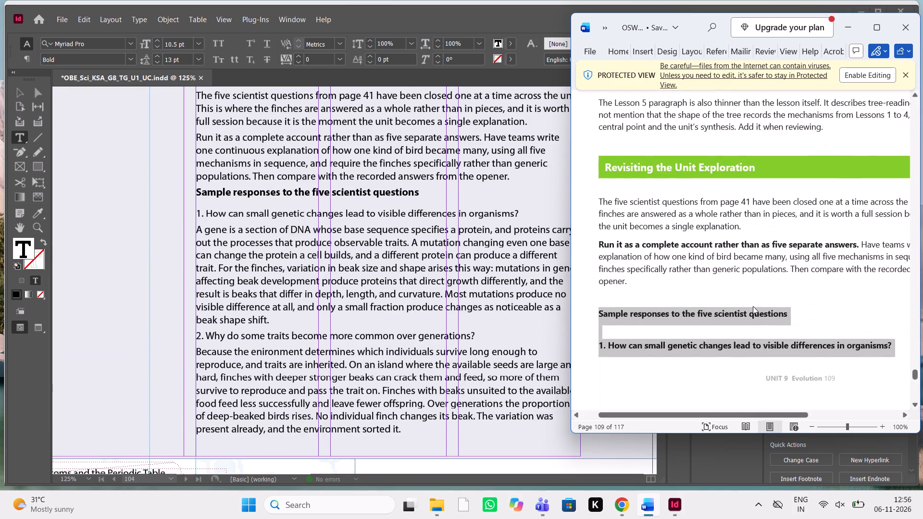
scroll(352, 238, up, 1)
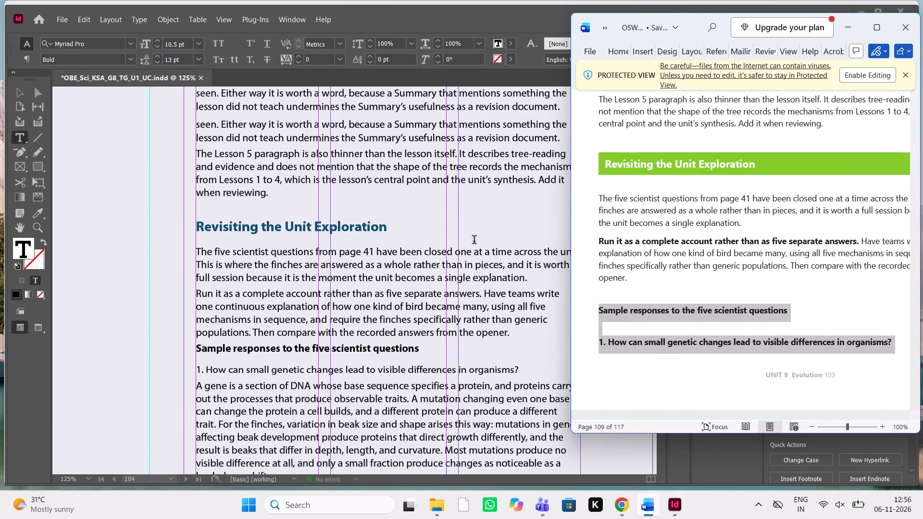
scroll(446, 270, left, 1)
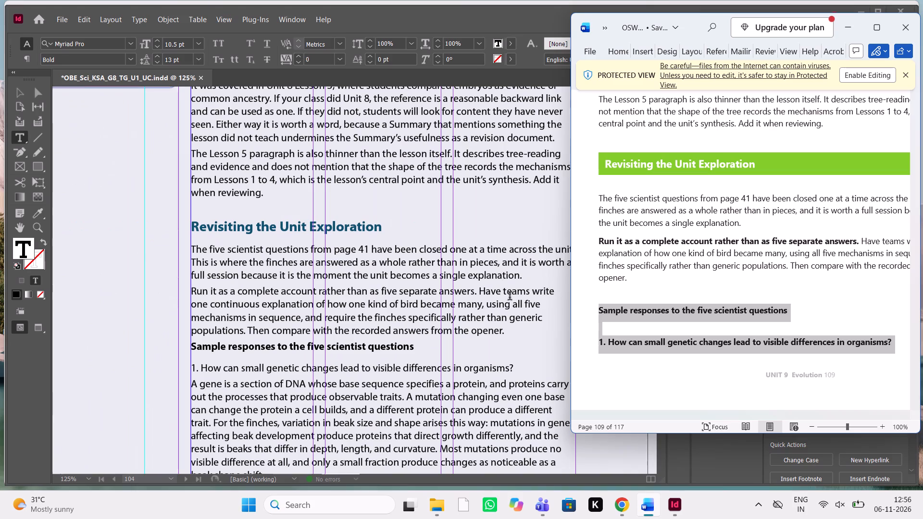
drag(476, 296, 189, 294)
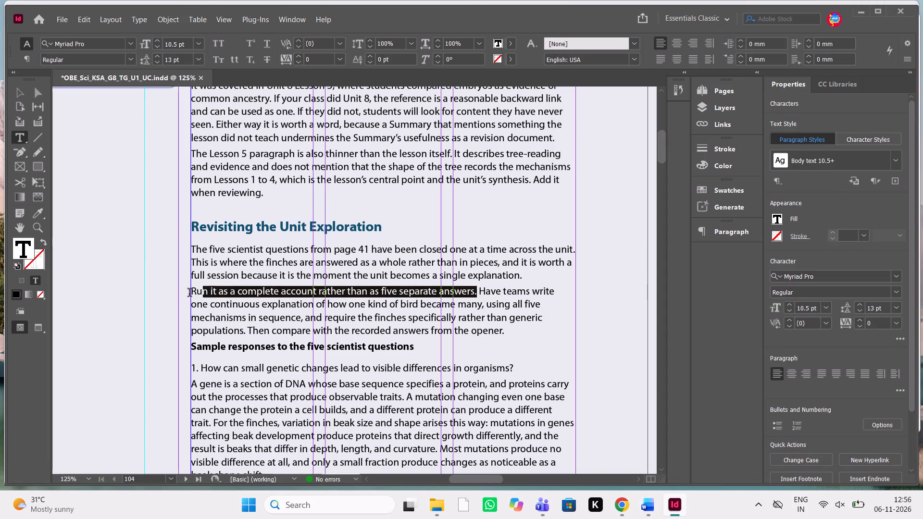
drag(189, 294, 180, 292)
key(ctrl+shift+b)
Turn the question 1 line, "How can small genetic changes lead to visible differences in organisms?", into a numbered list item with Bold number character style.
scroll(348, 307, down, 1)
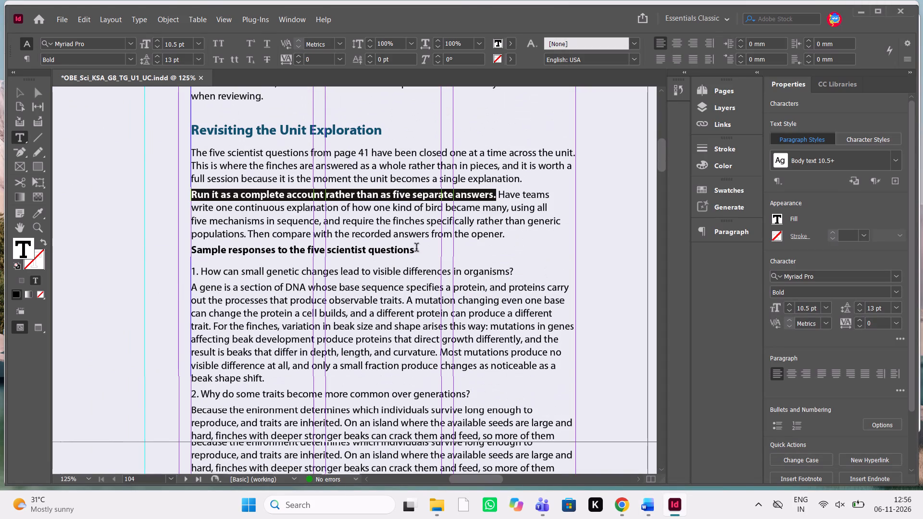
drag(519, 272, 191, 269)
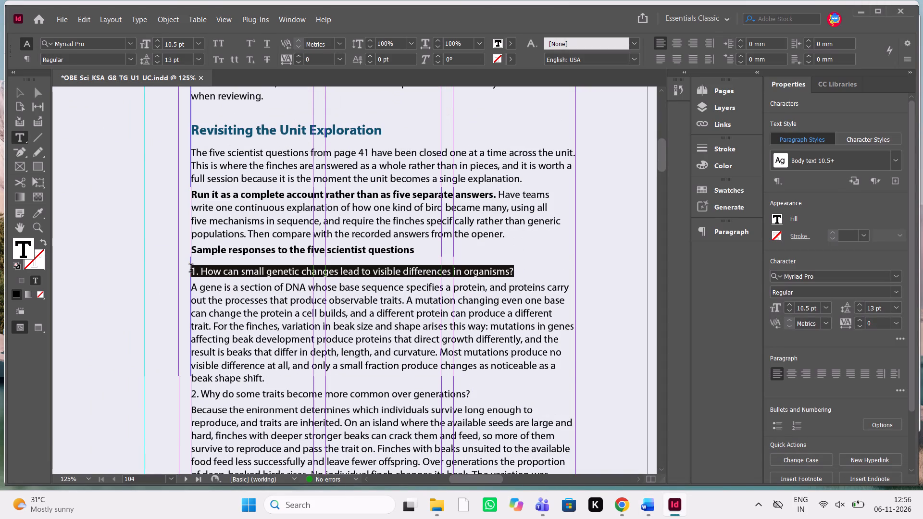
drag(191, 269, 187, 269)
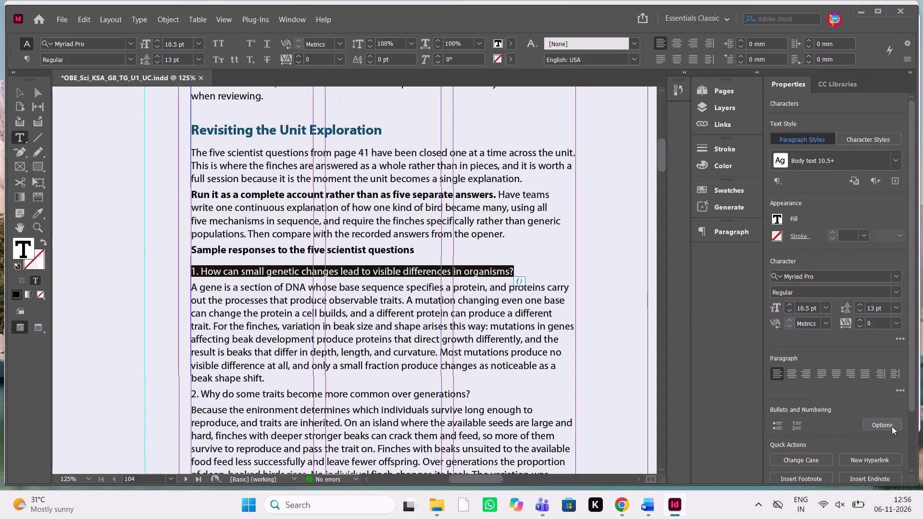
click(892, 426)
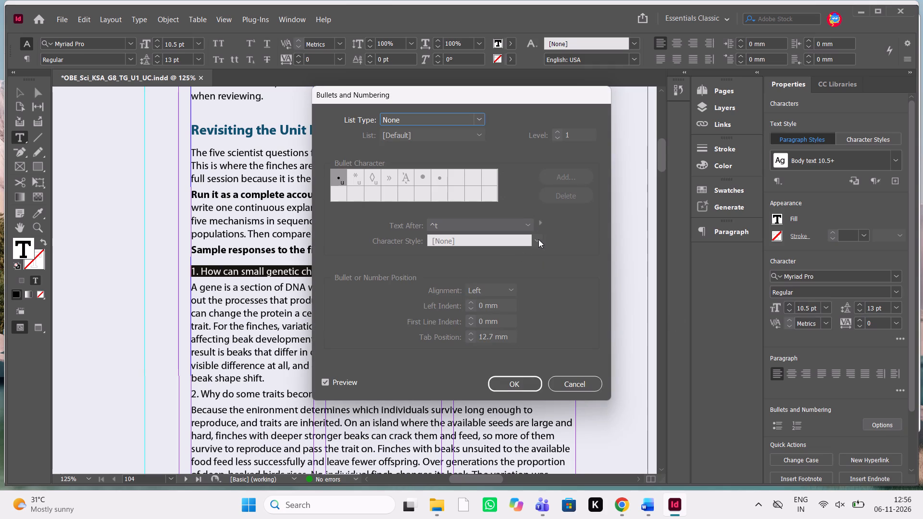
click(538, 239)
click(479, 121)
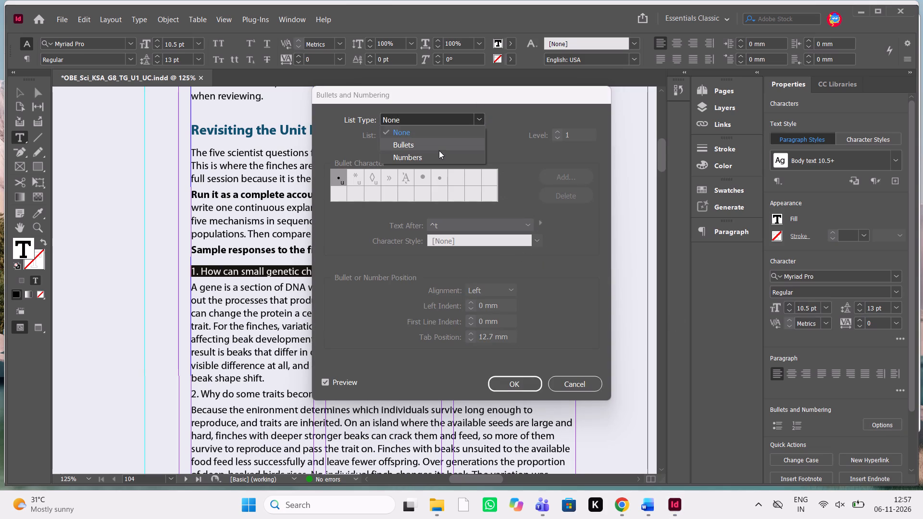
click(428, 157)
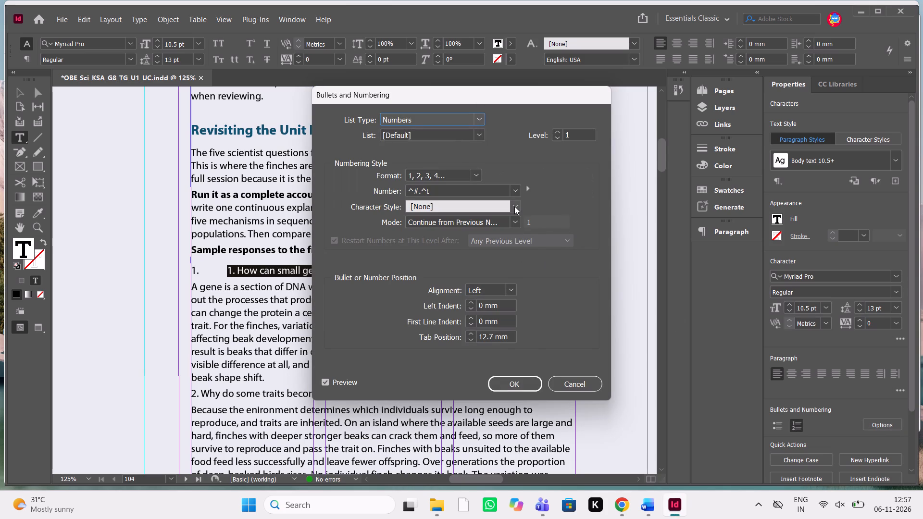
click(514, 206)
click(443, 399)
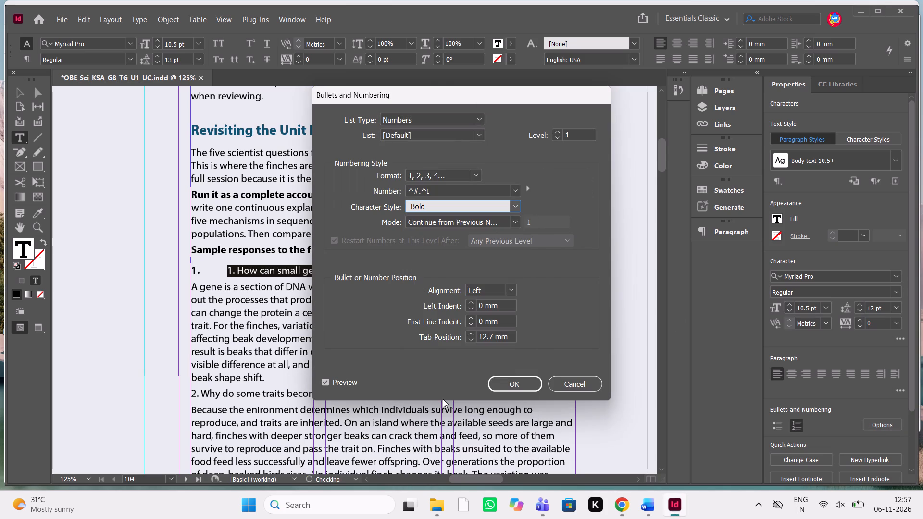
click(515, 388)
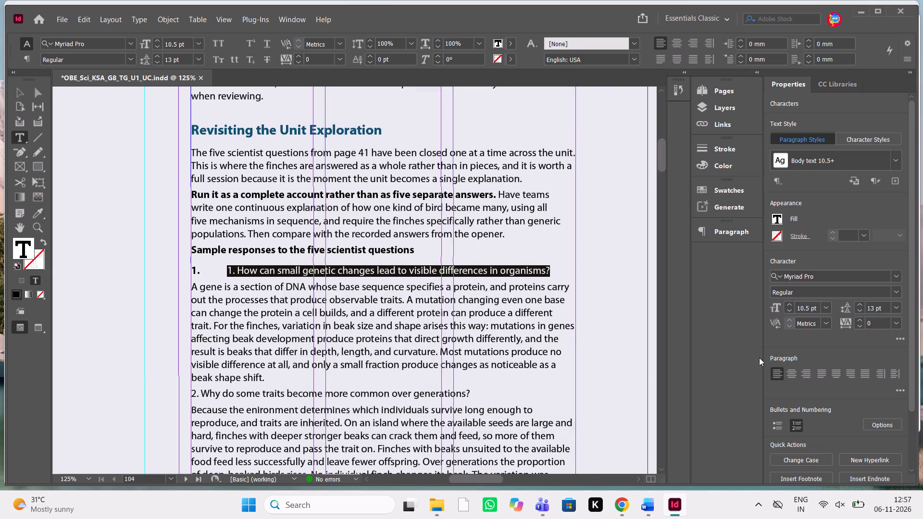
Set question 1's numbering position to 9 mm left indent, -5 mm first line indent and 5 mm tab position.
click(882, 426)
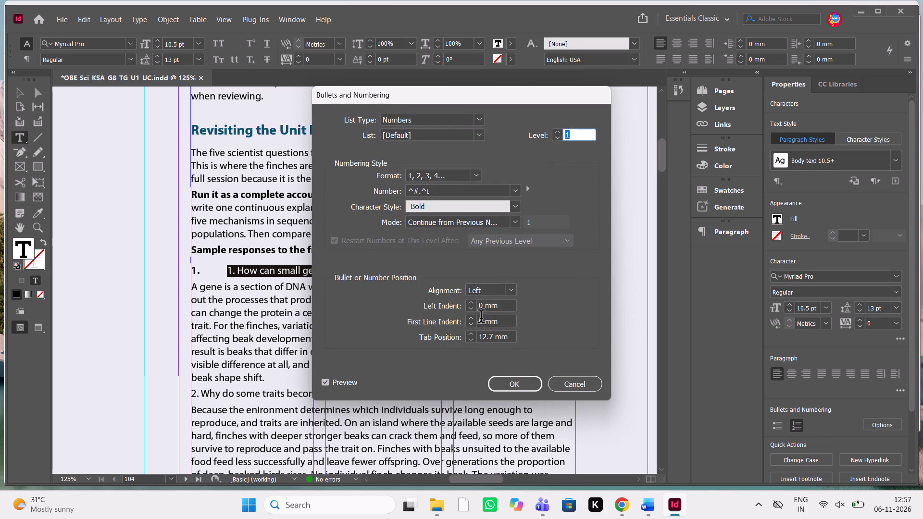
double_click(488, 306)
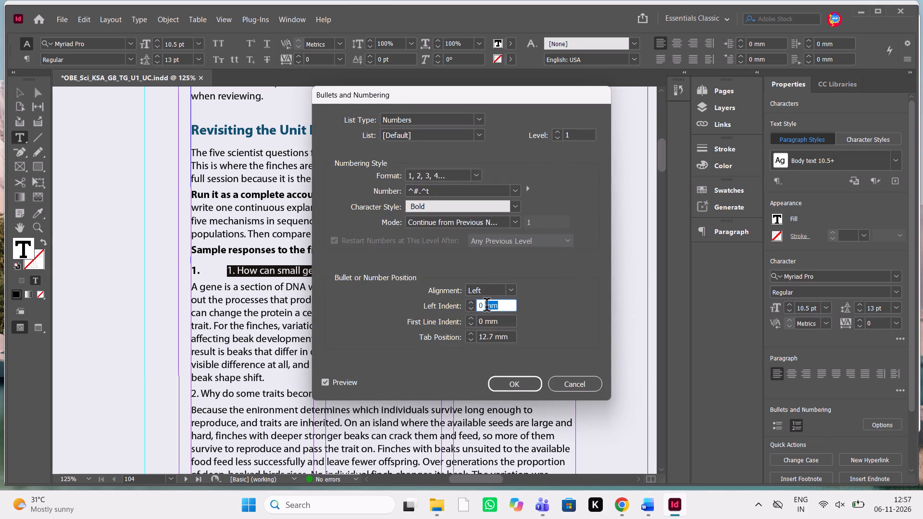
drag(484, 308, 446, 308)
key(BackSpace)
key(9)
click(486, 322)
key(BackSpace)
key(BackSpace)
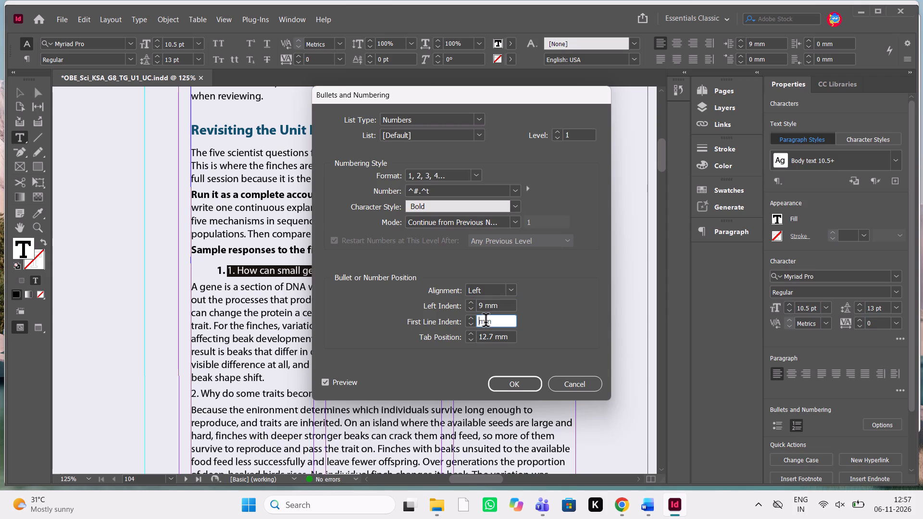
text(-5)
click(494, 340)
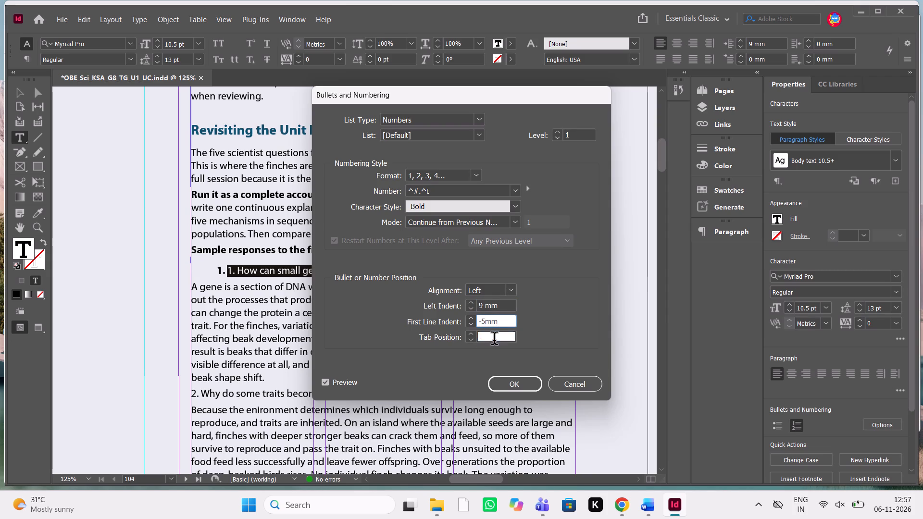
text(5mm)
click(528, 385)
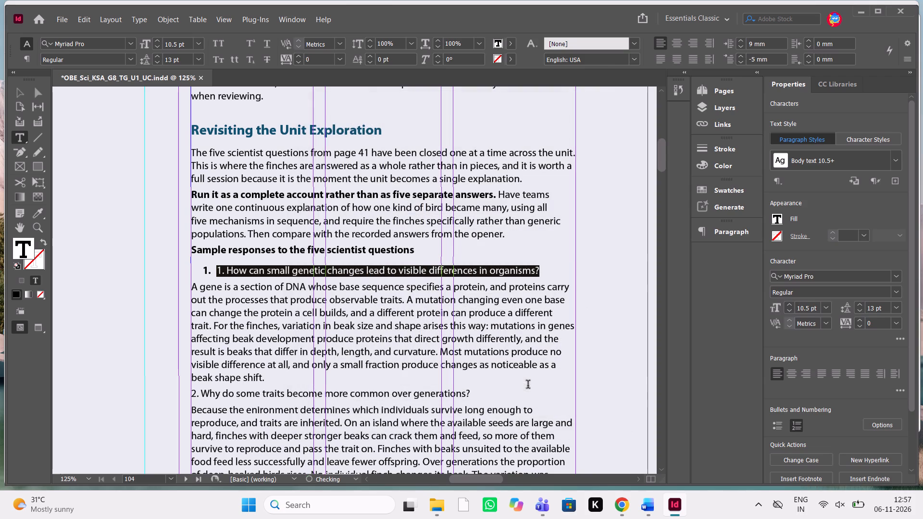
Set the left indent of question 1's numbering to 5 mm.
click(893, 430)
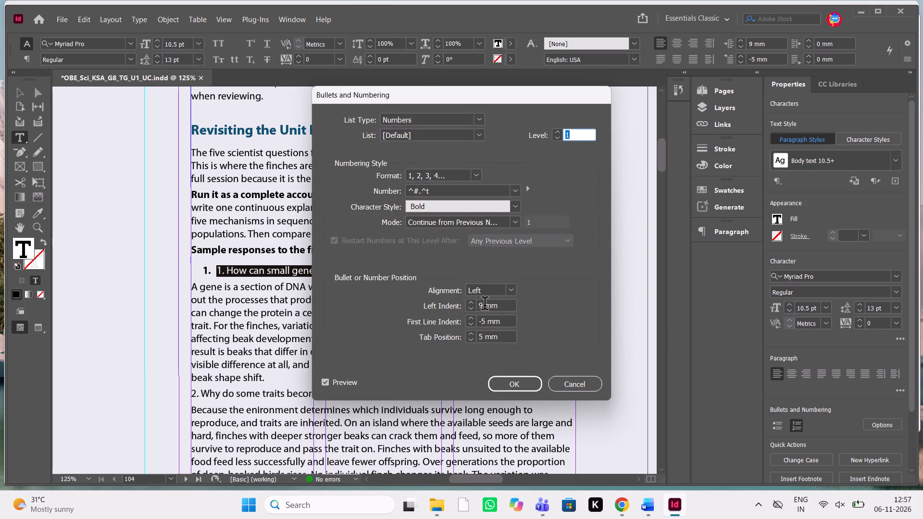
drag(484, 305, 460, 309)
key(BackSpace)
key(5)
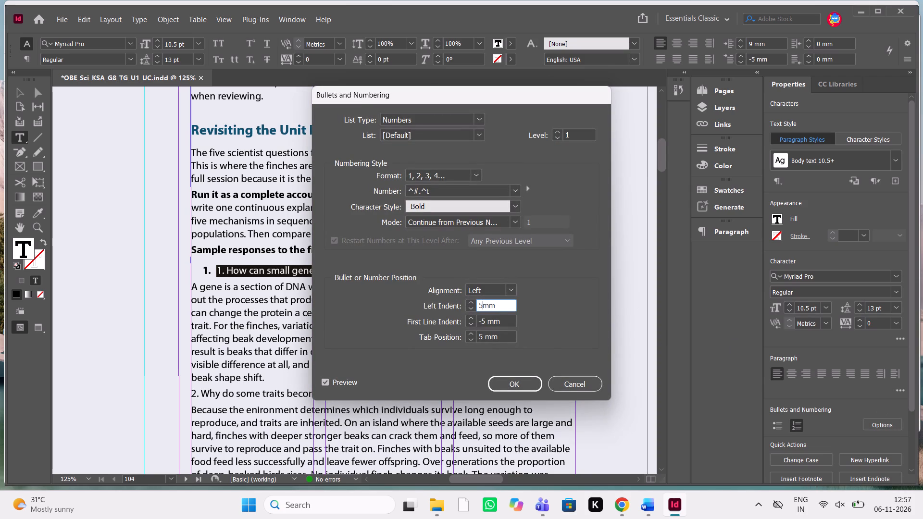
click(514, 387)
Delete the duplicate typed "1." and its space before "How can small genetic changes lead to visible differences in organisms?".
scroll(514, 387, right, 1)
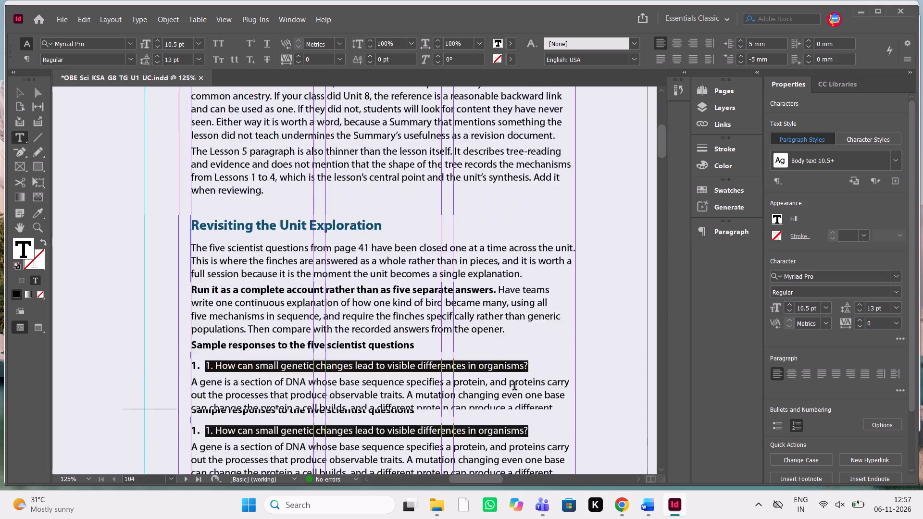
scroll(514, 387, right, 1)
scroll(323, 367, up, 1)
scroll(323, 367, down, 2)
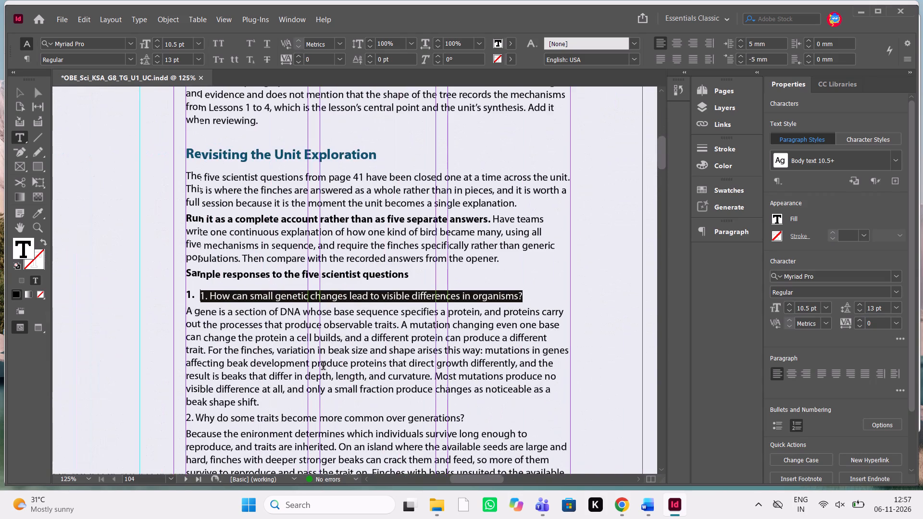
click(194, 292)
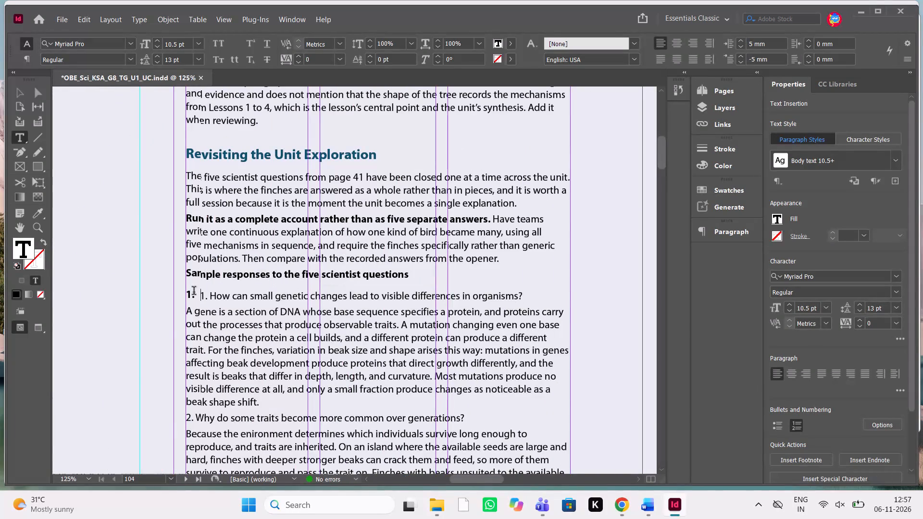
key(Delete)
key(Delete)
key(Delete)
Check the Word manuscript and make "Why do some traits become more common over generations?" a numbered list item with Bold number character style.
key(alt+Tab)
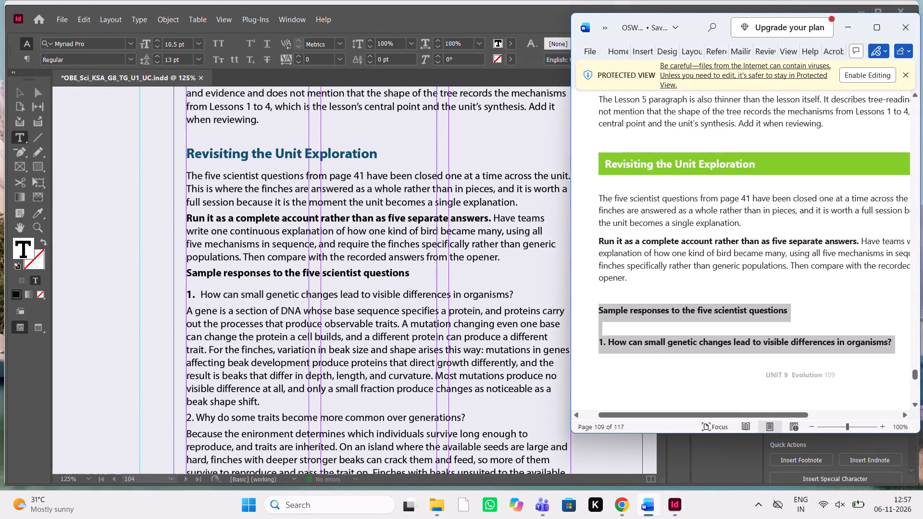
scroll(681, 274, down, 1)
scroll(410, 307, down, 1)
scroll(410, 307, up, 1)
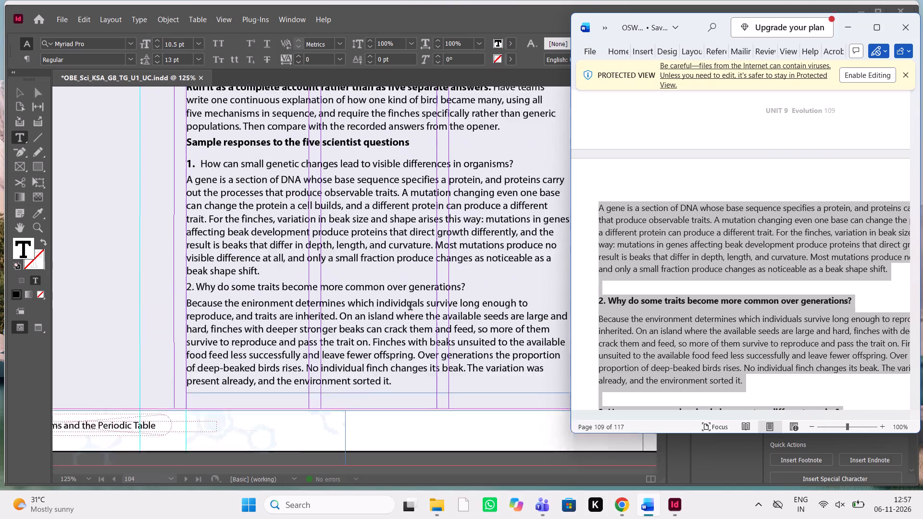
scroll(410, 307, up, 1)
drag(474, 284, 271, 281)
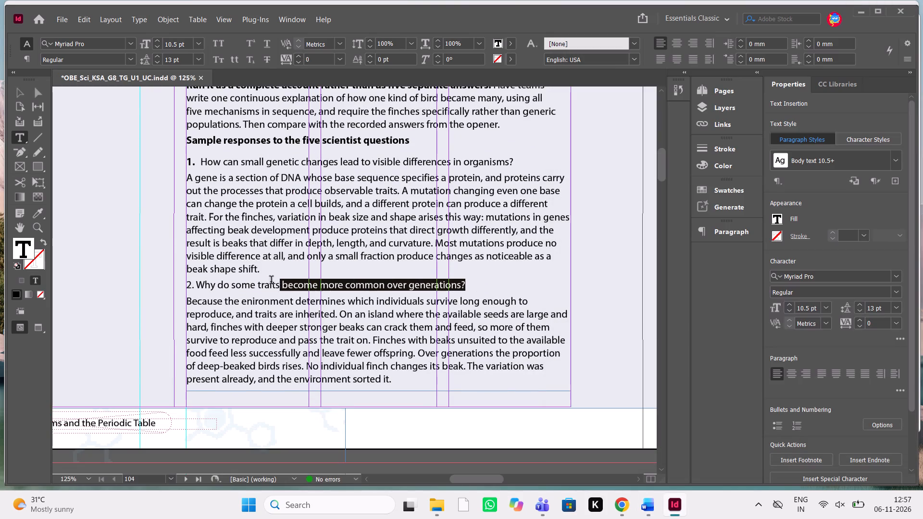
drag(271, 281, 164, 284)
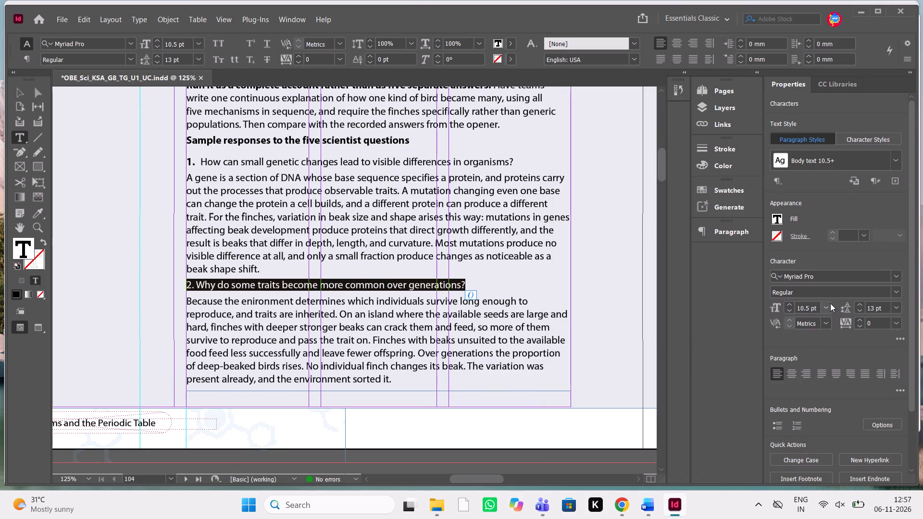
click(798, 424)
click(888, 423)
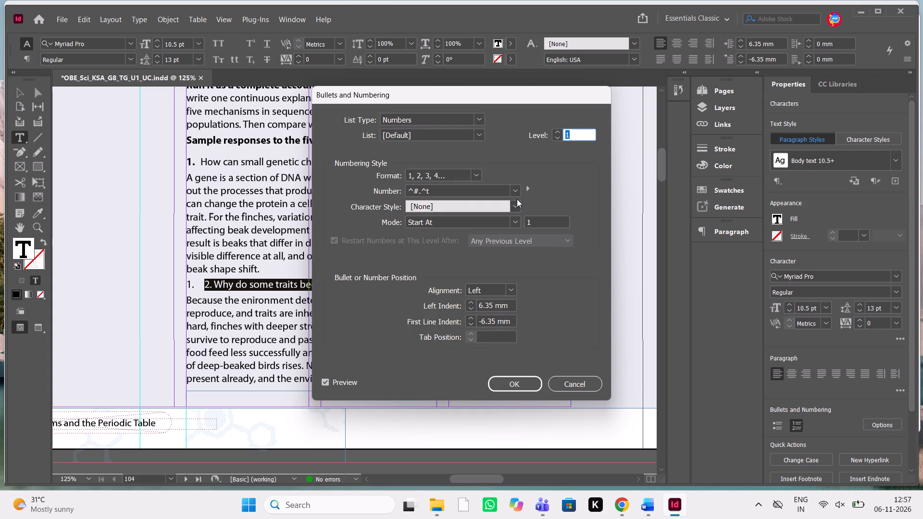
click(515, 203)
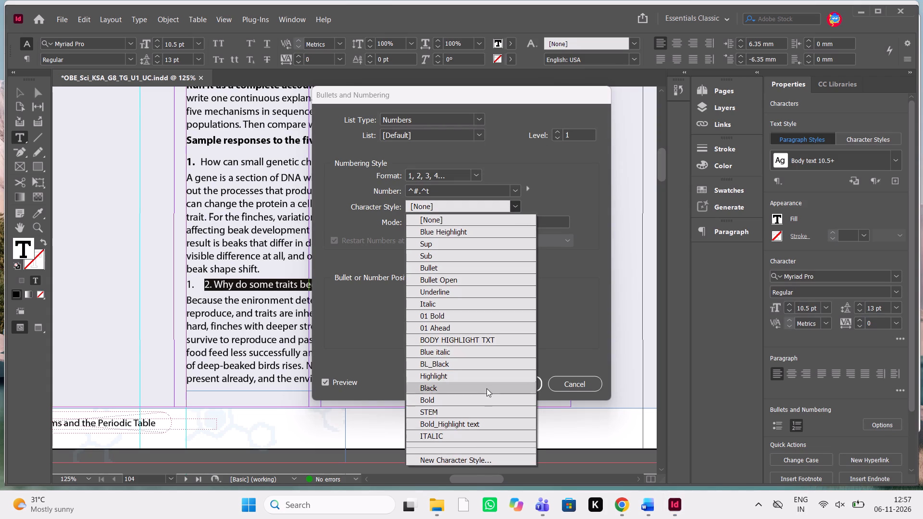
click(481, 400)
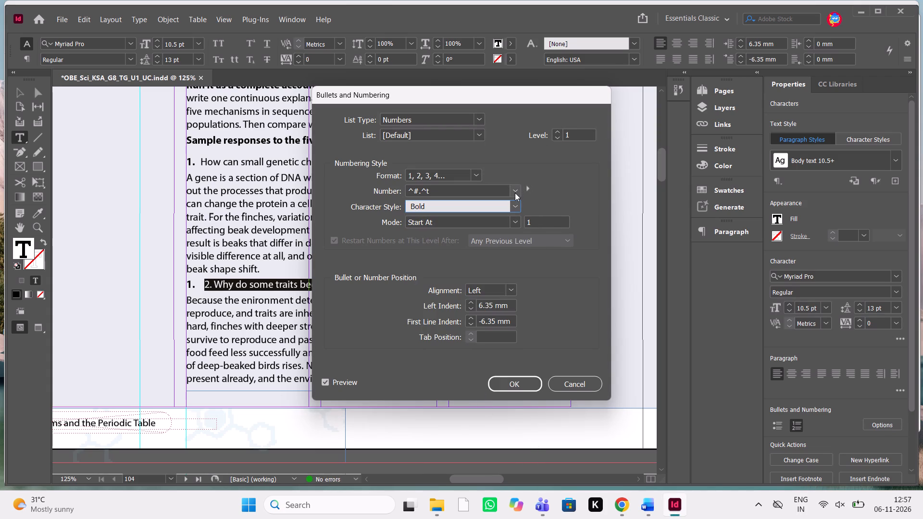
click(515, 193)
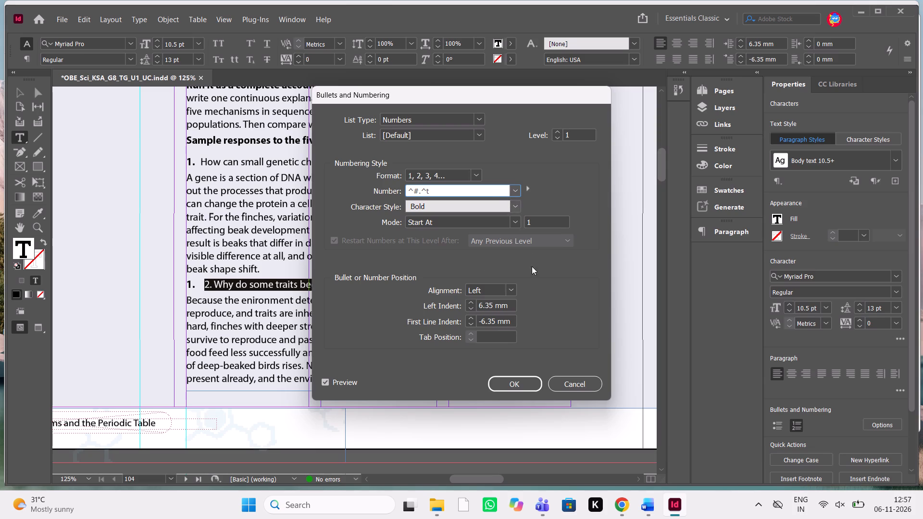
click(511, 378)
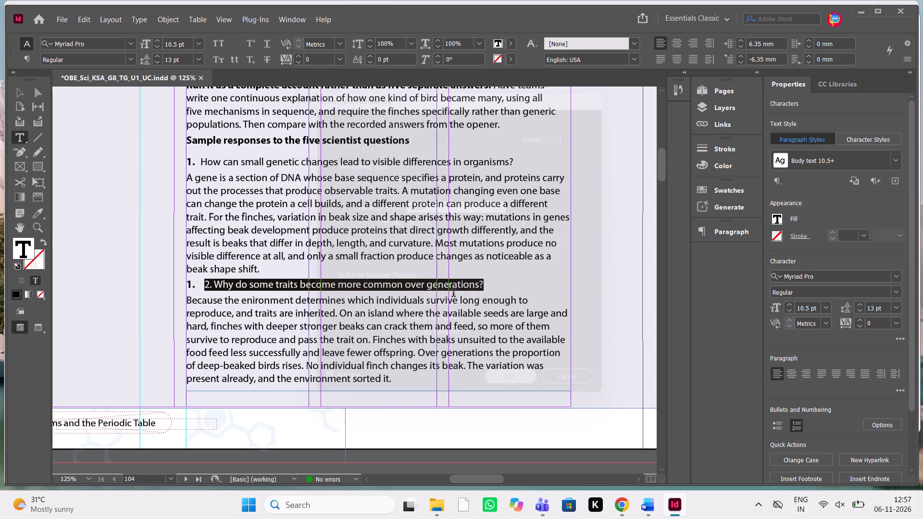
Delete the duplicate typed "2." and its space before "Why do some traits become more common over generations?".
click(445, 294)
click(207, 284)
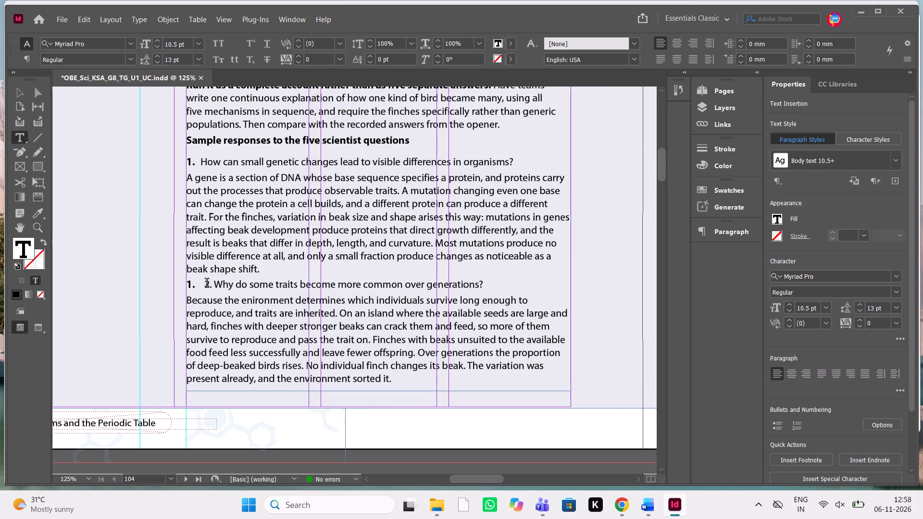
key(Delete)
key(Delete)
key(Delete)
Select the typed number at the start of "How can one species slowly become two different species?" on page 105.
scroll(303, 307, up, 2)
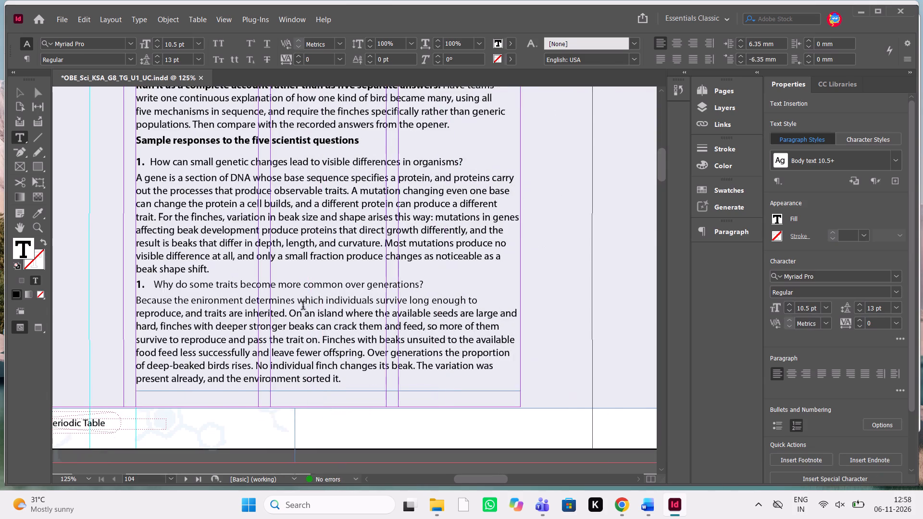
scroll(303, 307, up, 4)
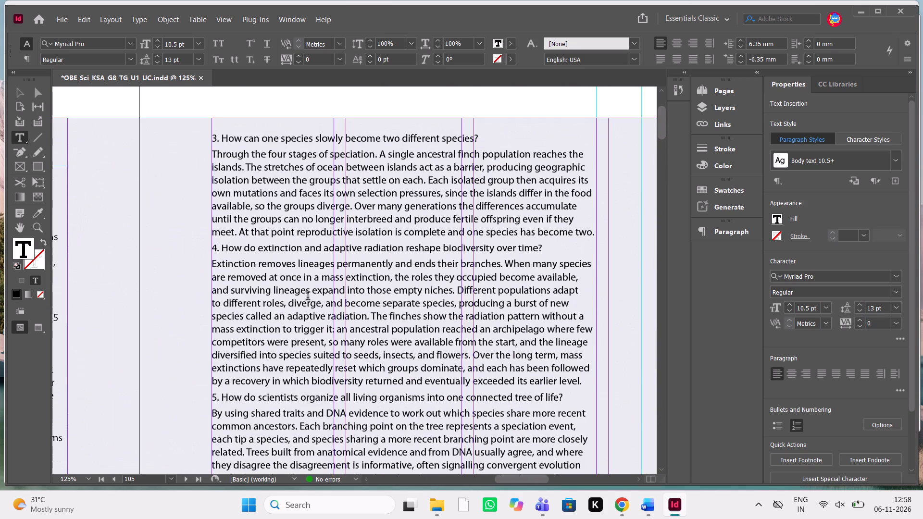
drag(218, 135, 184, 136)
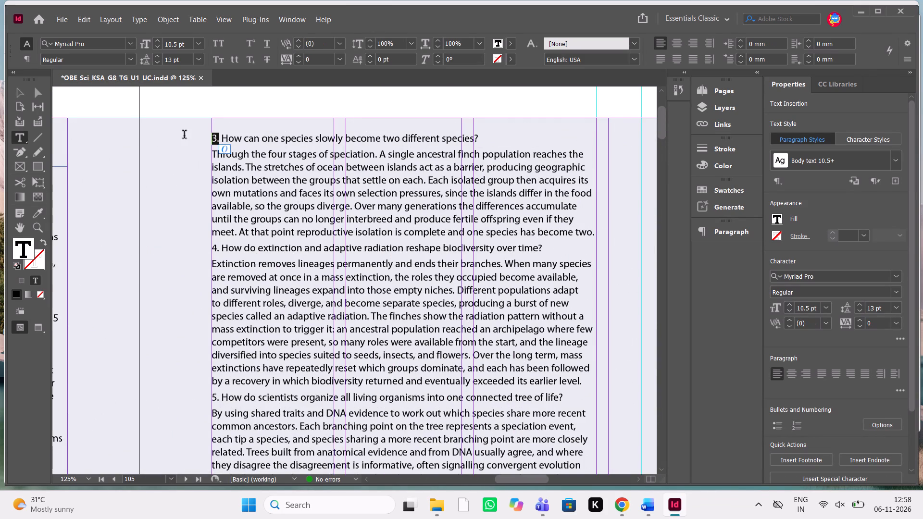